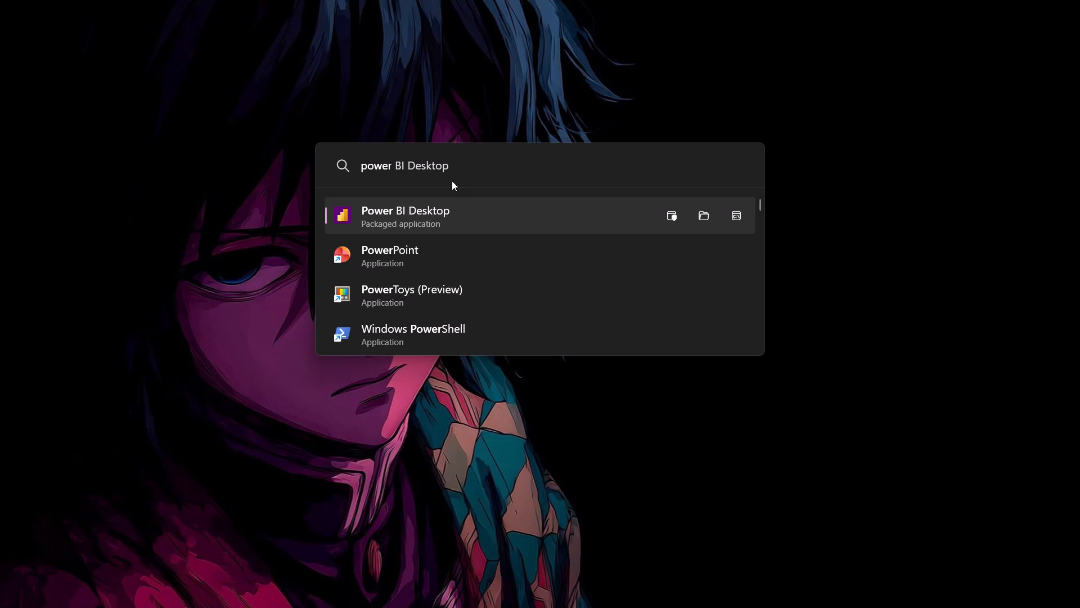
click(445, 202)
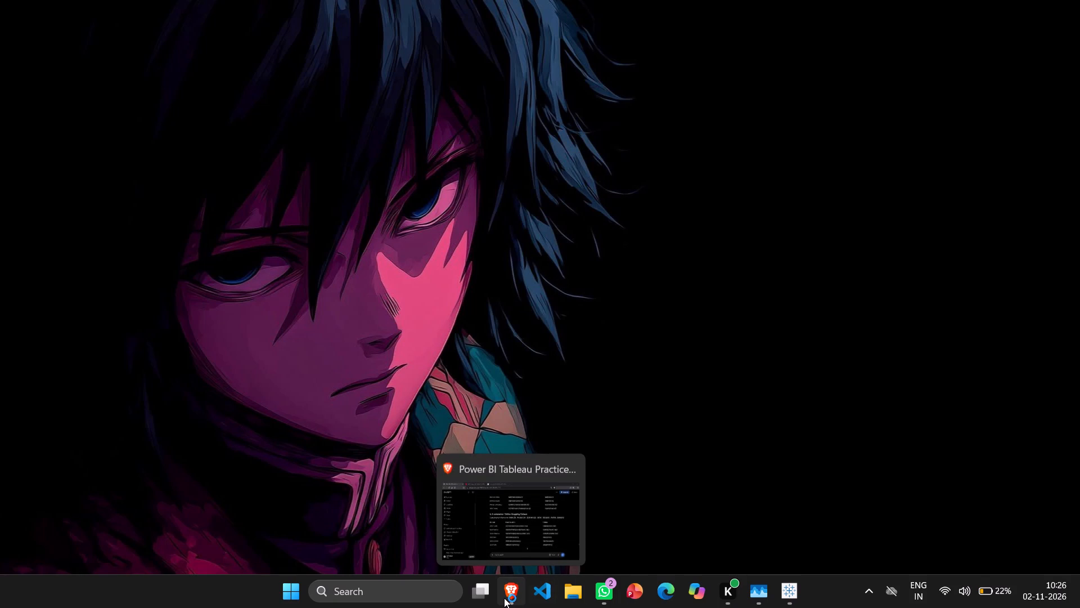
Open the ecommerce report from the "power bi all data" folder in File Explorer.
click(579, 593)
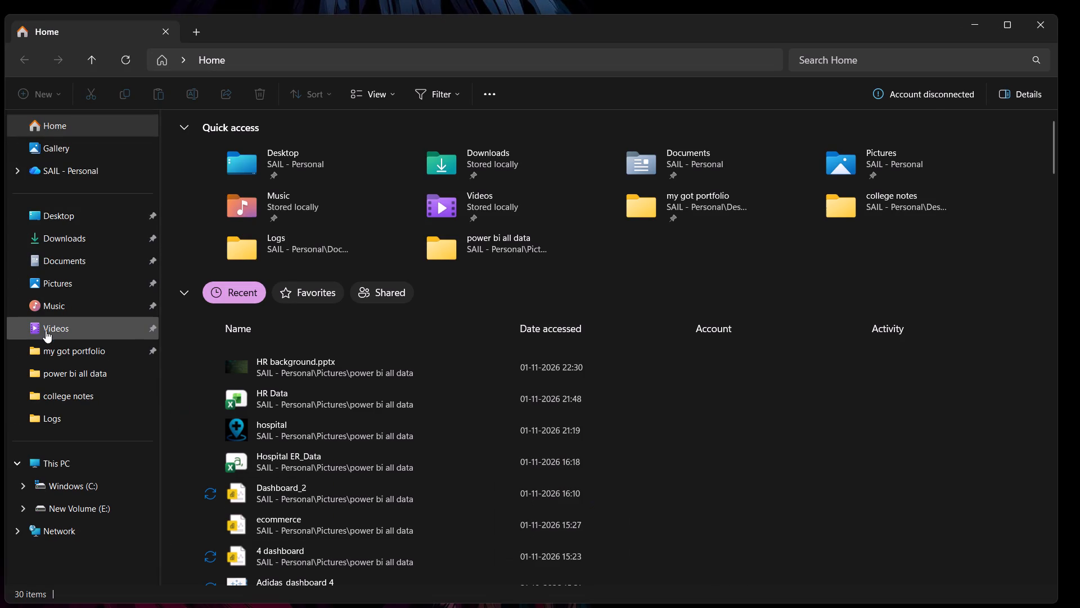
double_click(67, 374)
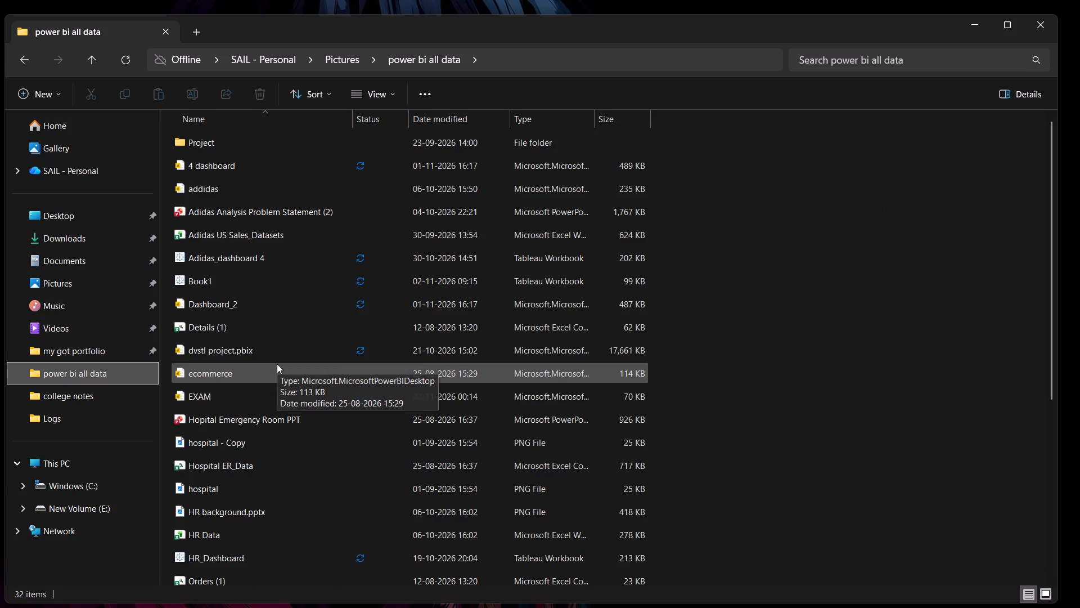
double_click(277, 364)
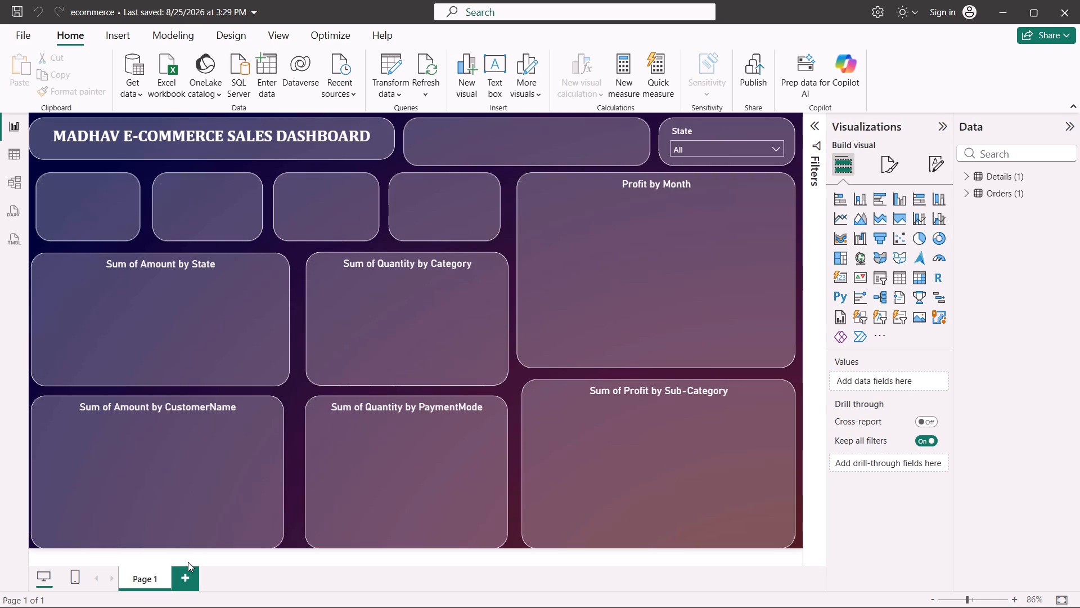
Add a new blank page to the ecommerce report.
click(186, 582)
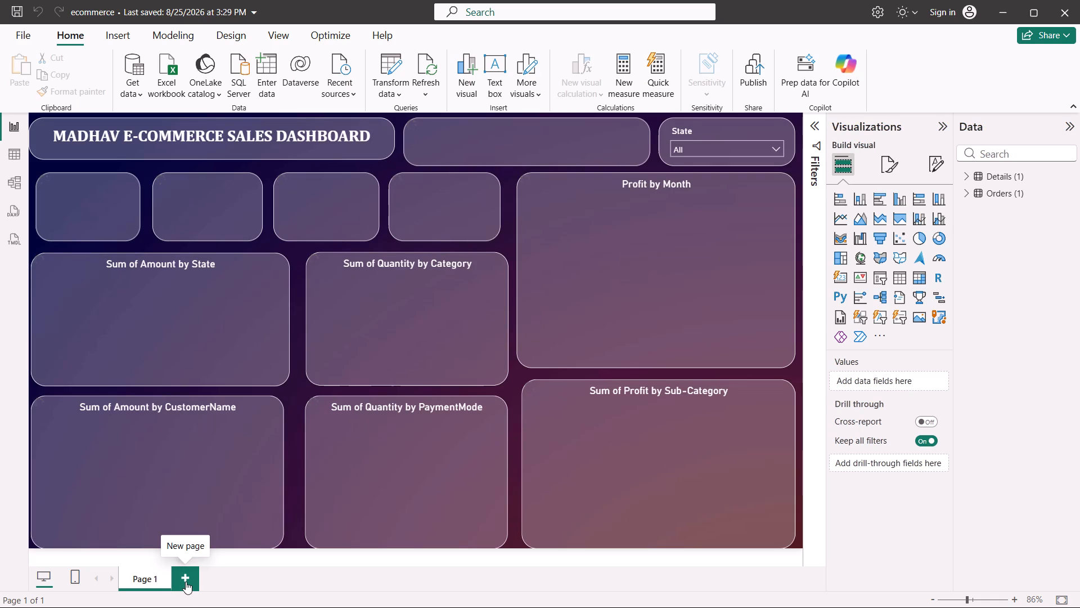
Return to Page 1 and inspect the Sum of Amount card on the sales dashboard.
click(137, 580)
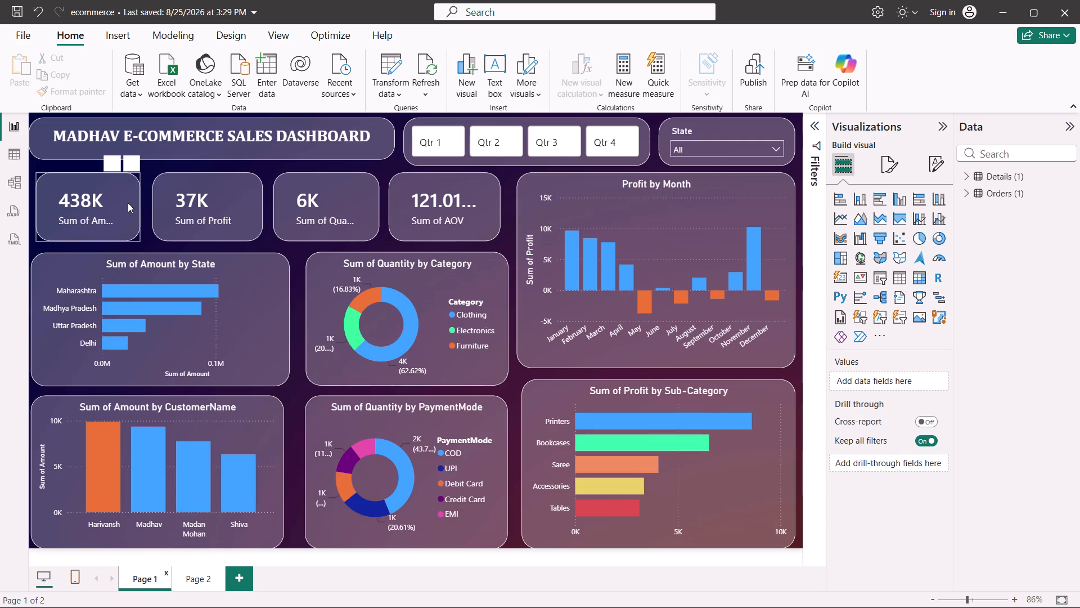
click(138, 202)
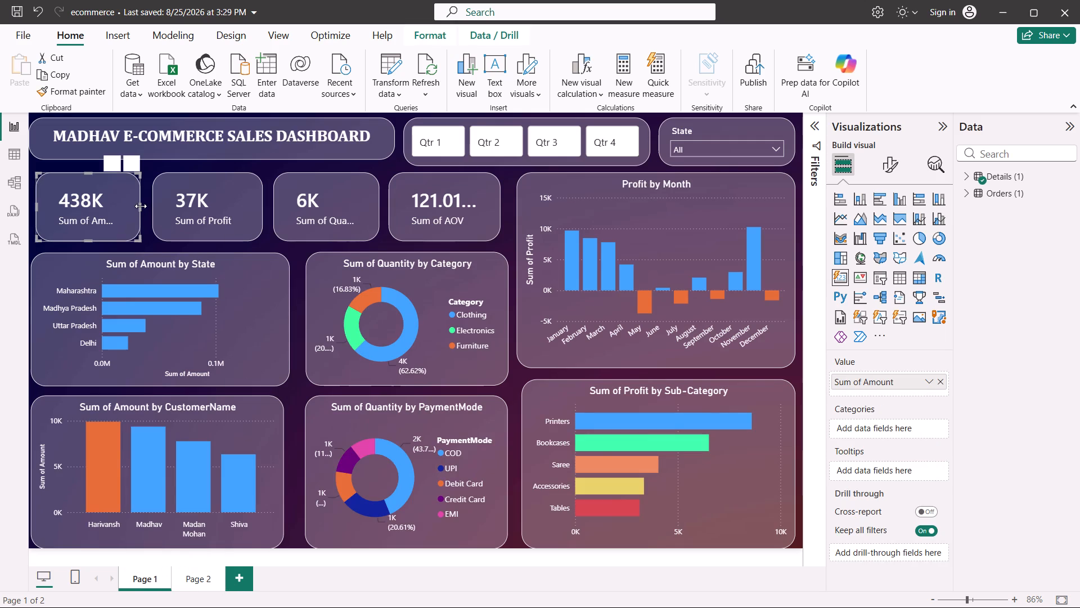
click(141, 206)
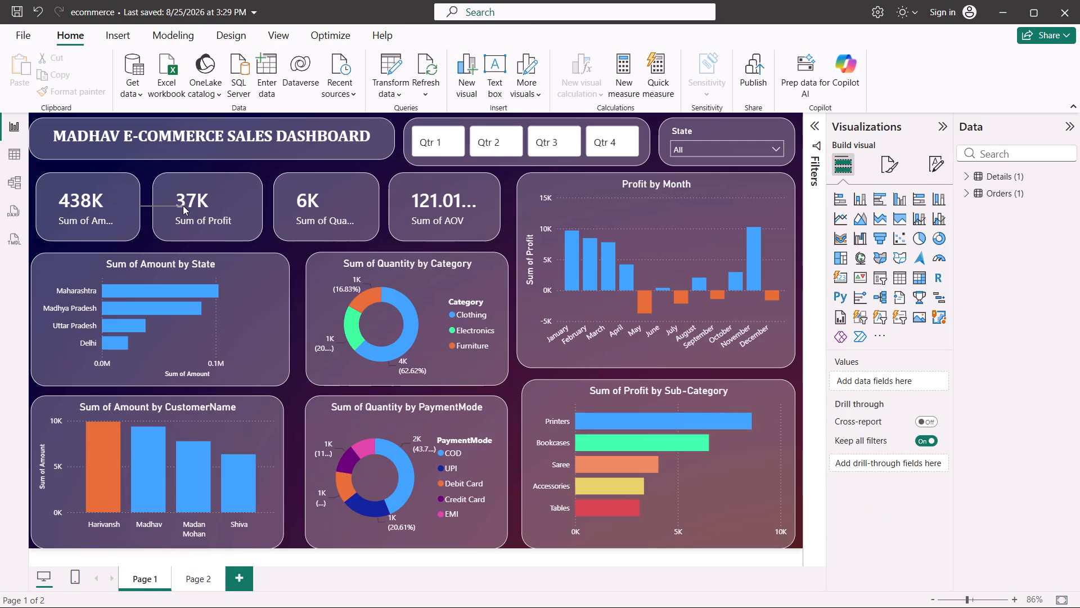
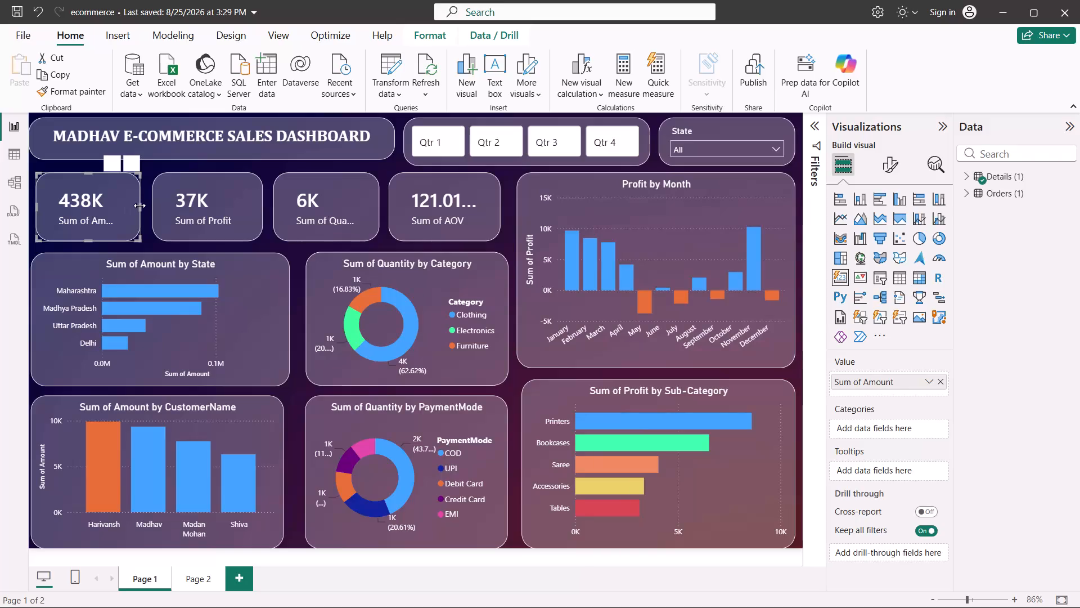
Examine the columns and rows of the Details (1) table in Table view, and return to the report.
click(139, 205)
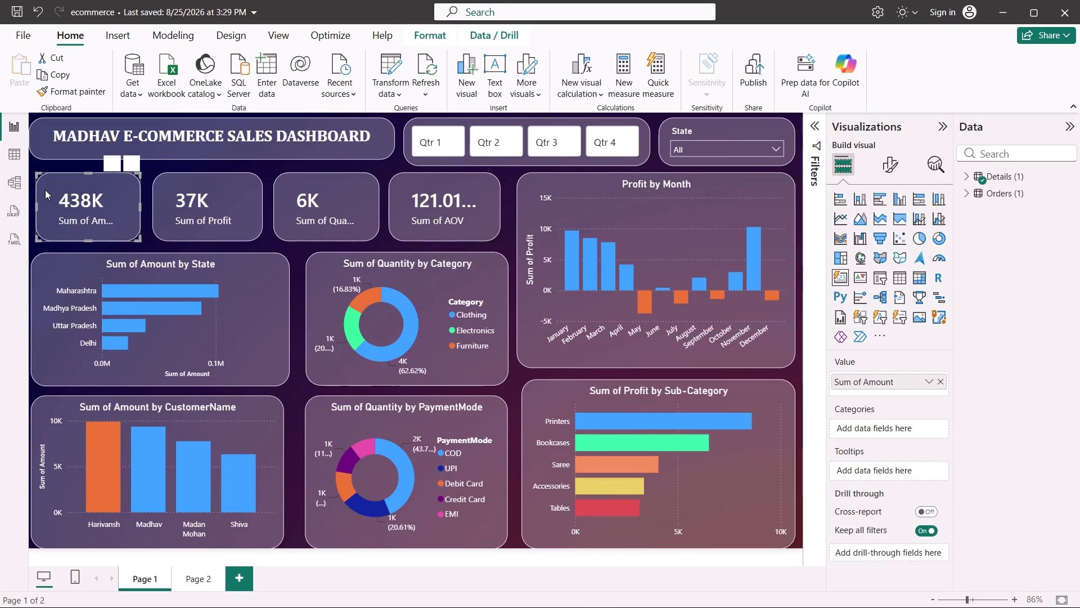
click(13, 159)
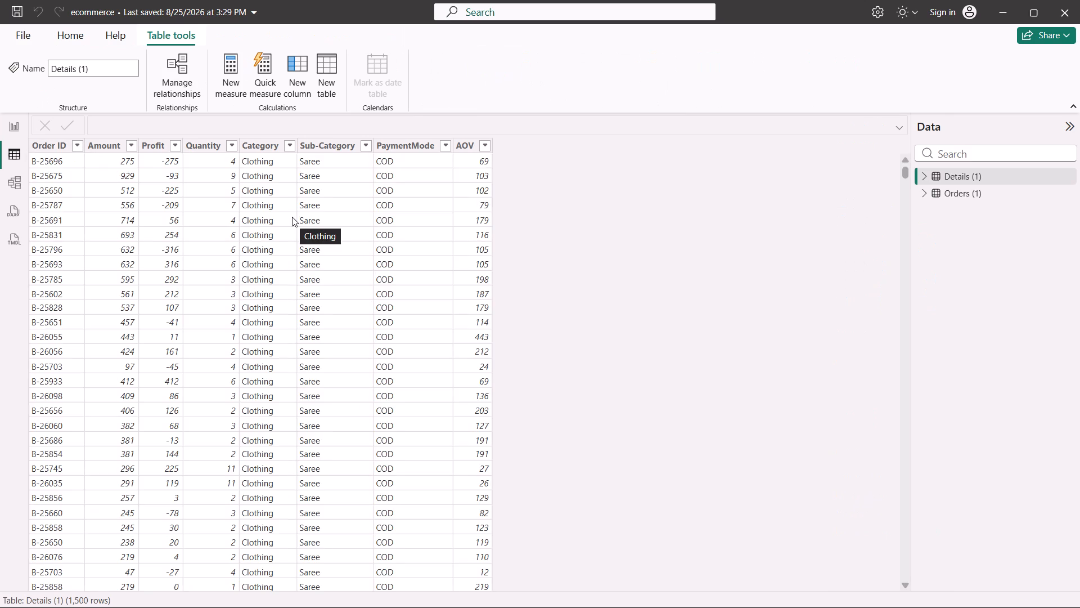
scroll(292, 217, right, 2)
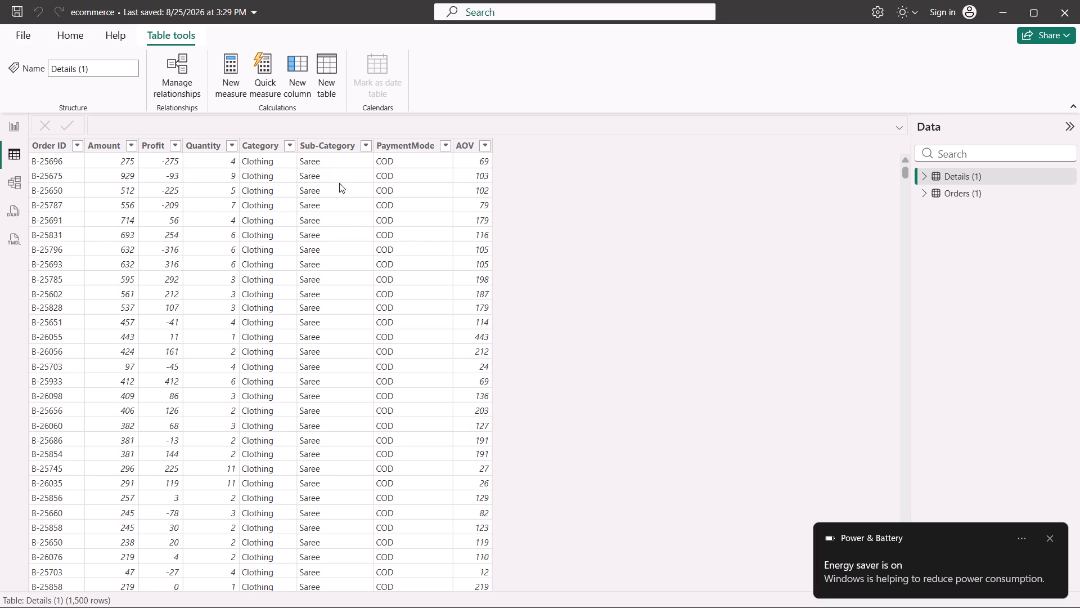
scroll(422, 226, down, 2)
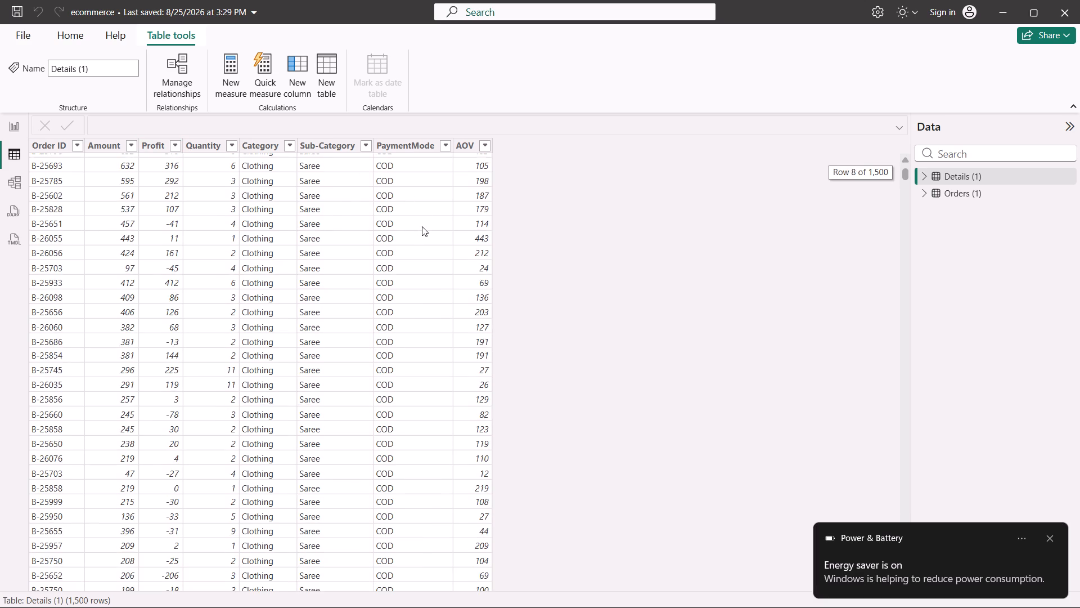
scroll(422, 226, down, 10)
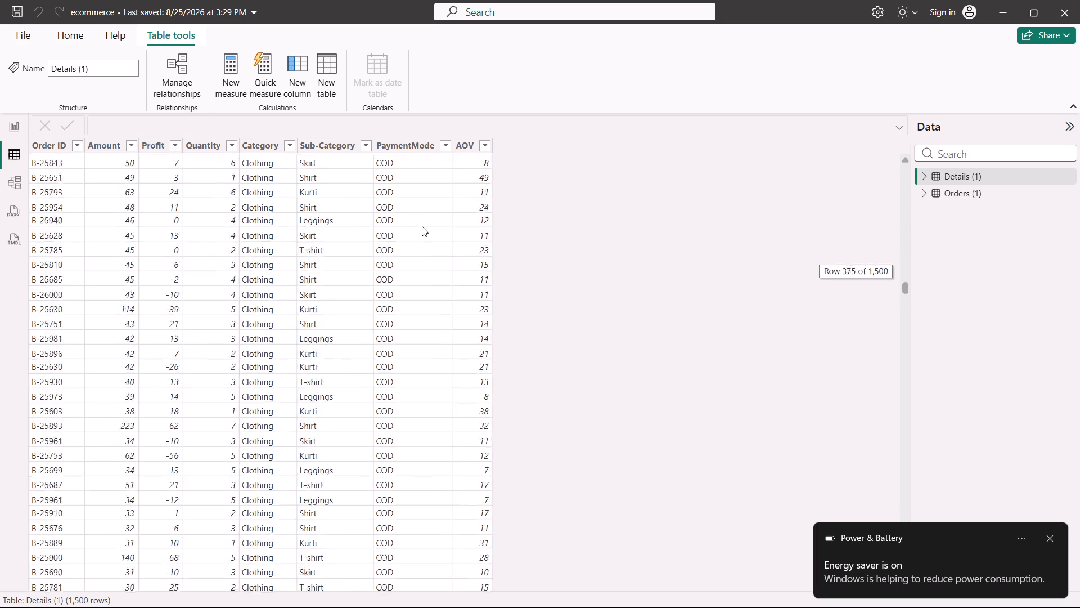
scroll(422, 226, down, 6)
scroll(422, 226, up, 3)
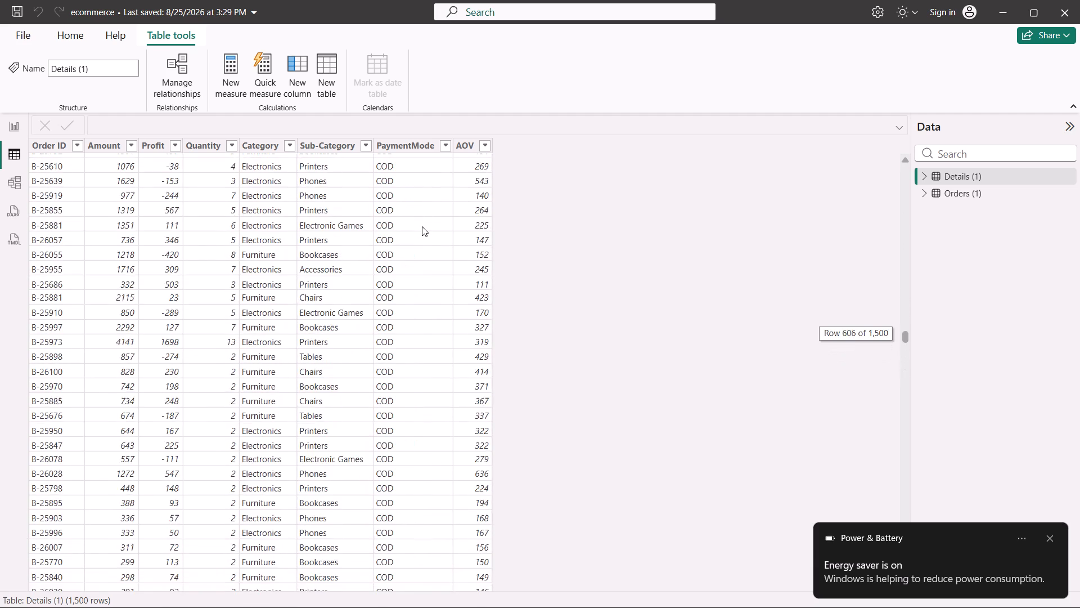
scroll(422, 226, up, 12)
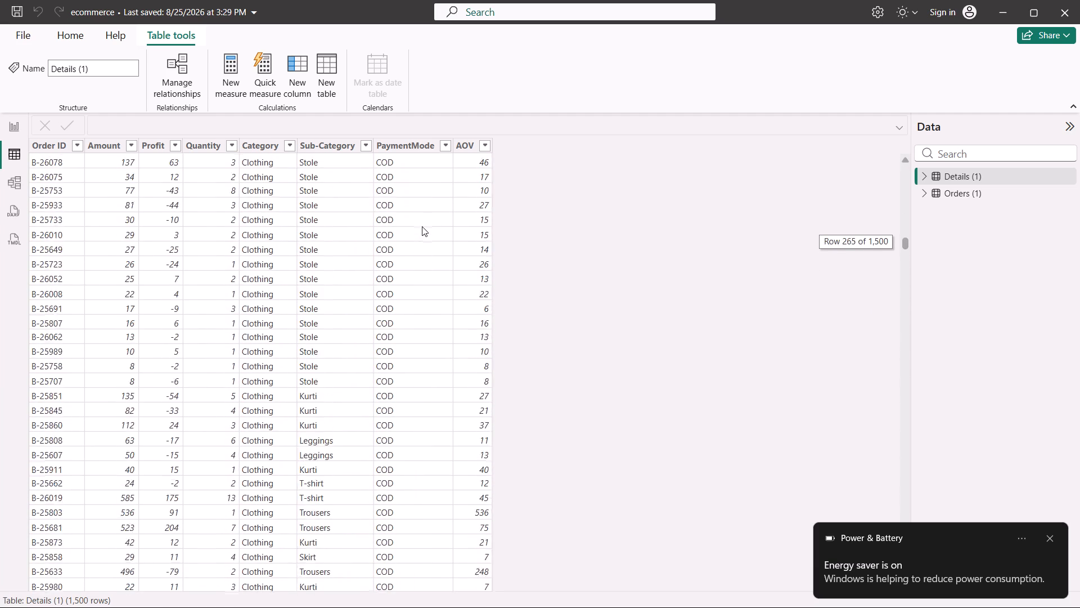
scroll(422, 226, up, 5)
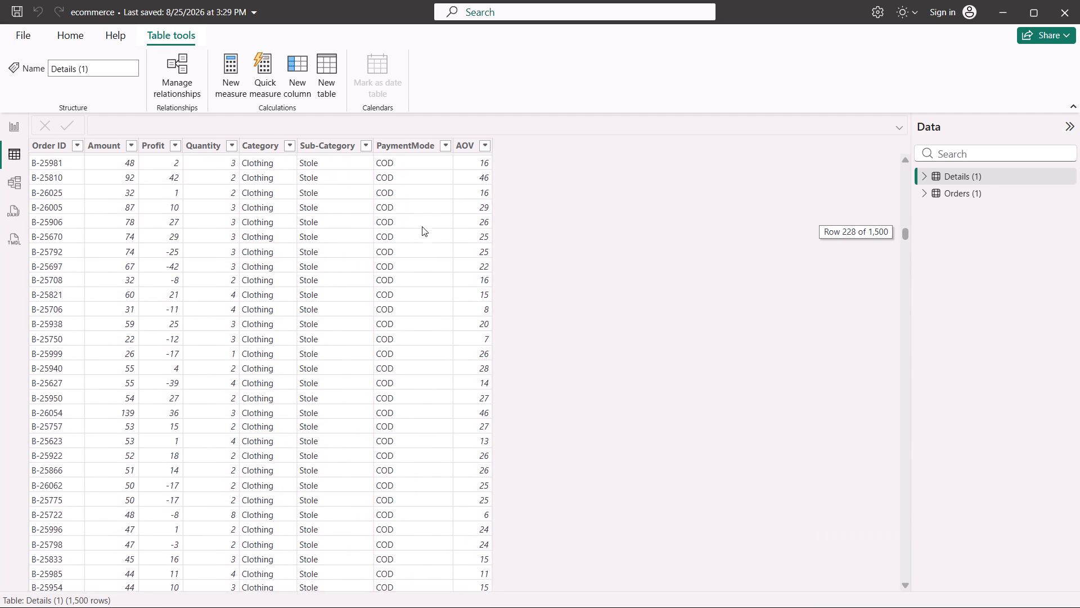
scroll(422, 226, up, 4)
scroll(341, 397, up, 1)
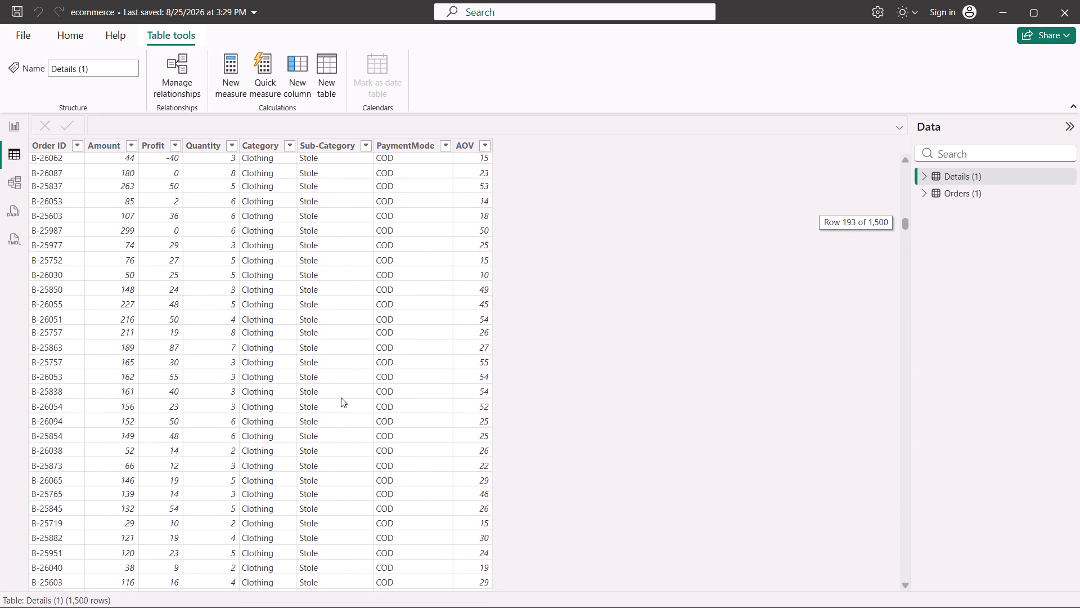
scroll(341, 397, up, 5)
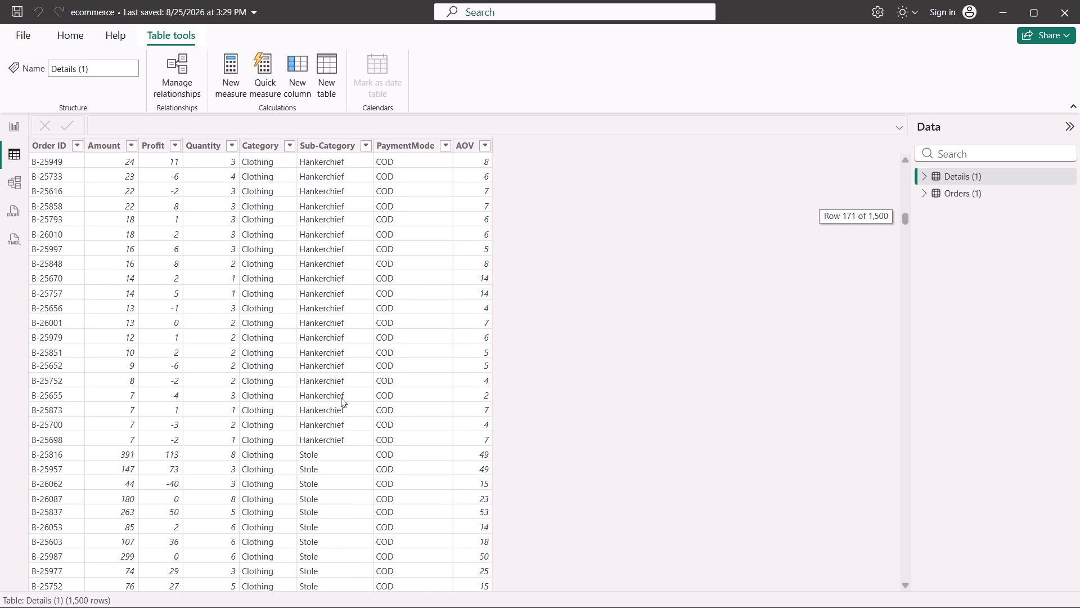
scroll(341, 397, up, 4)
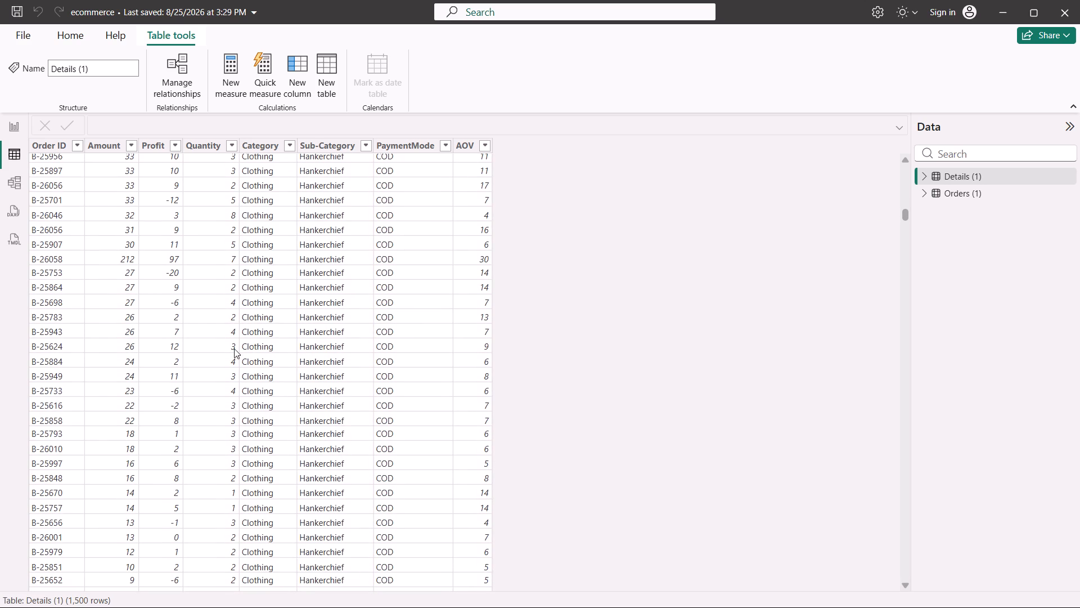
scroll(331, 364, down, 4)
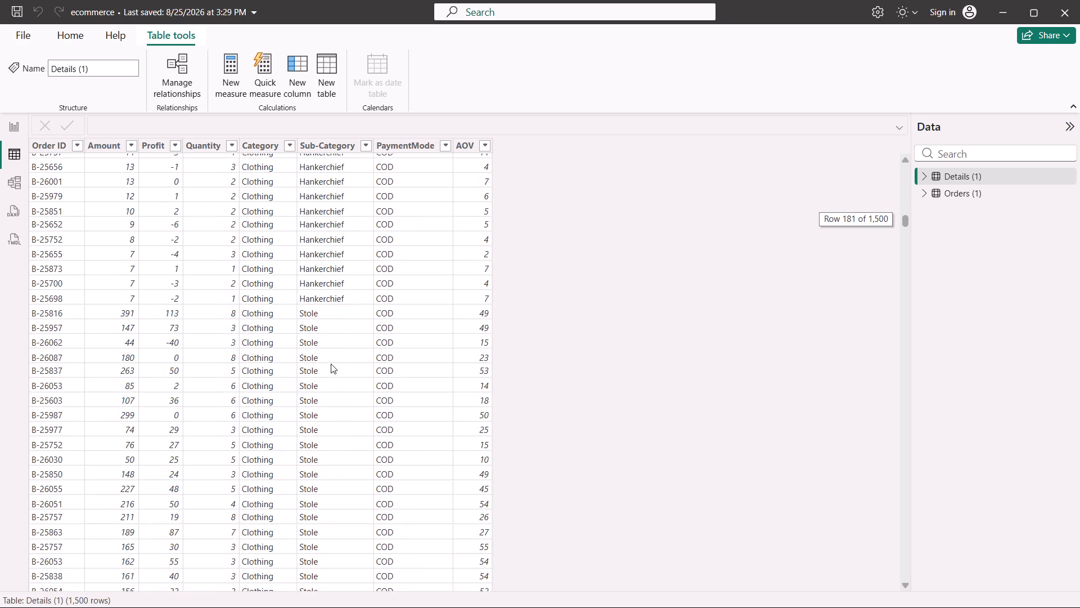
scroll(331, 364, down, 6)
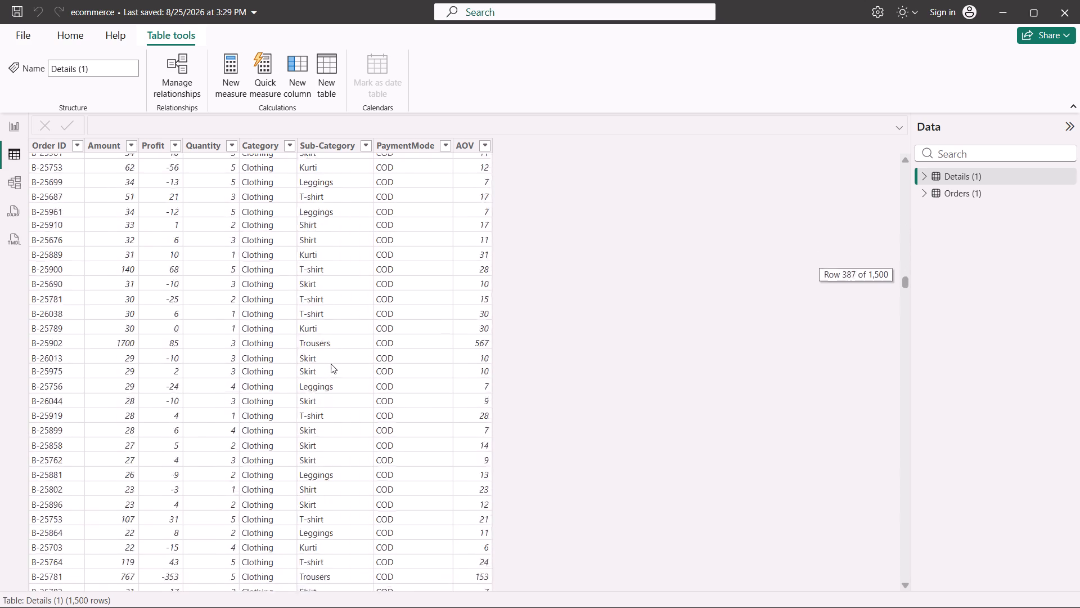
scroll(331, 364, down, 1)
scroll(331, 364, up, 7)
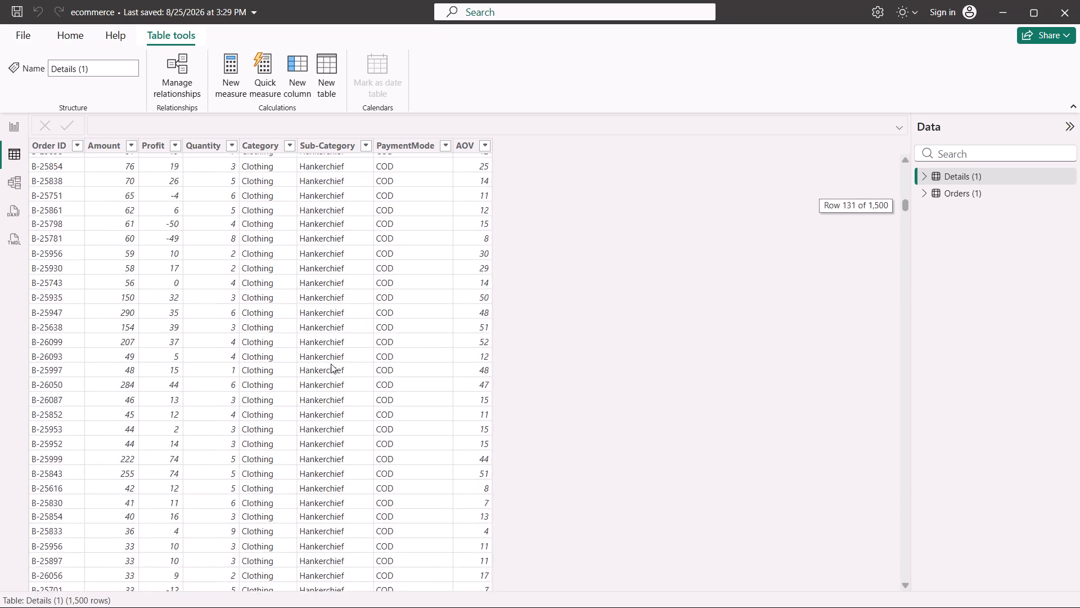
scroll(331, 364, up, 5)
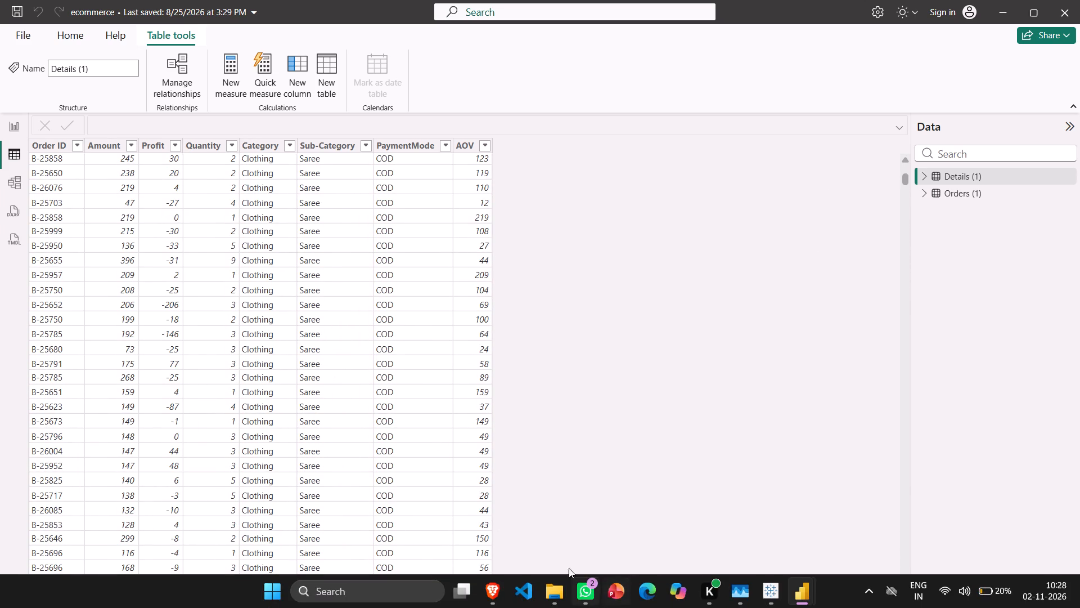
click(11, 129)
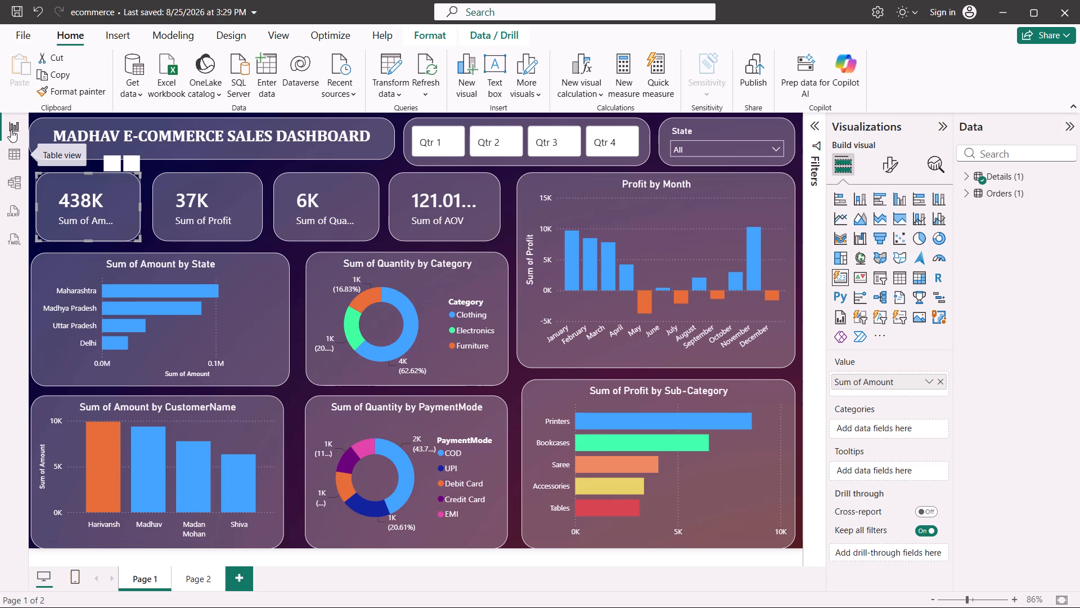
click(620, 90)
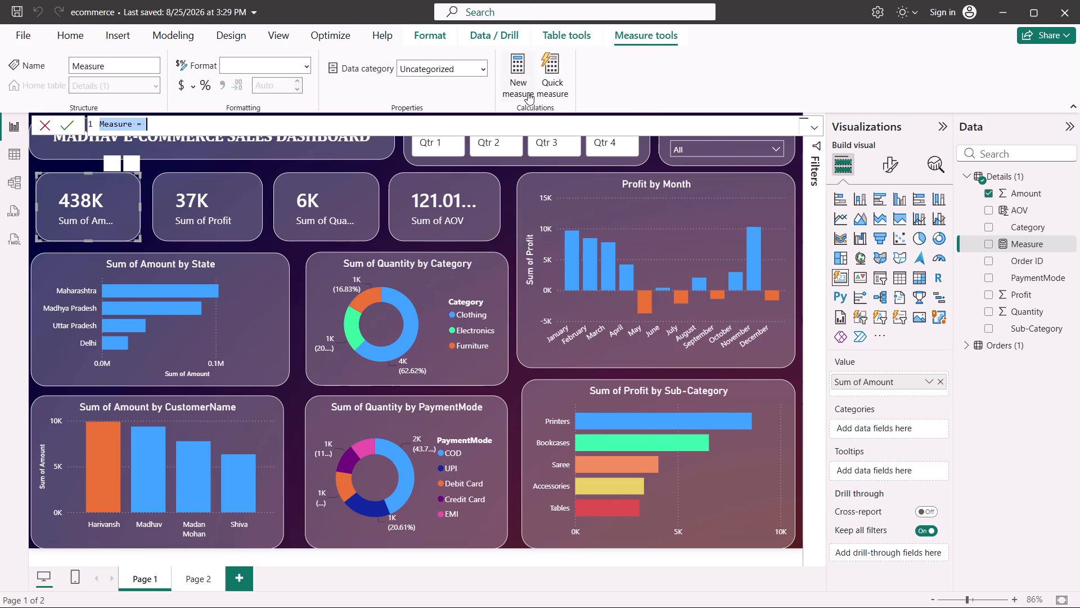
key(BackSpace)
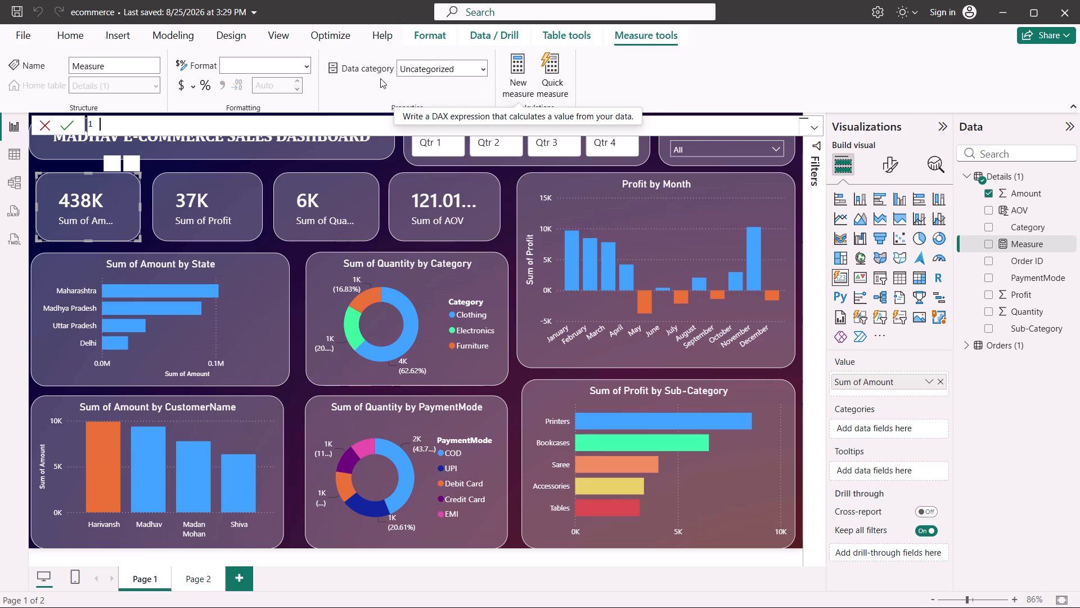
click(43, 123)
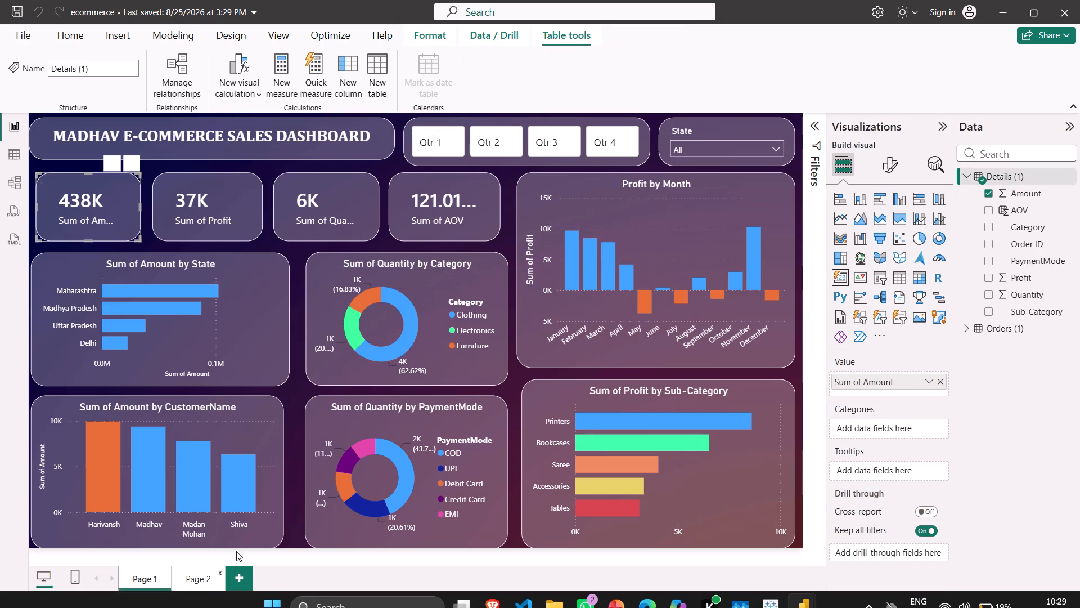
Add a donut chart to Page 2 with PaymentMode as the legend and Category as the values.
click(194, 586)
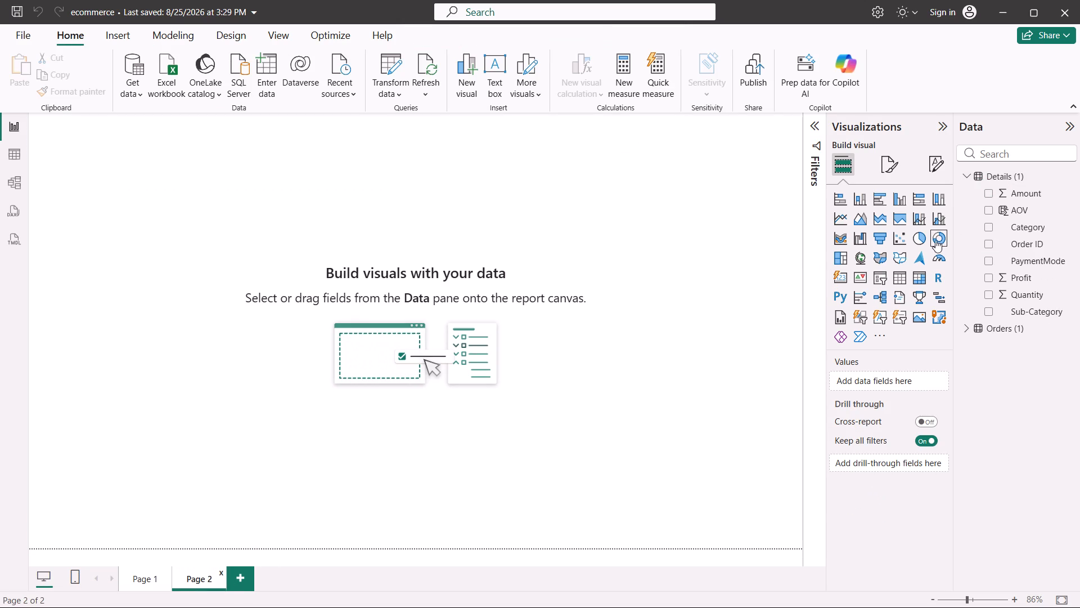
click(934, 239)
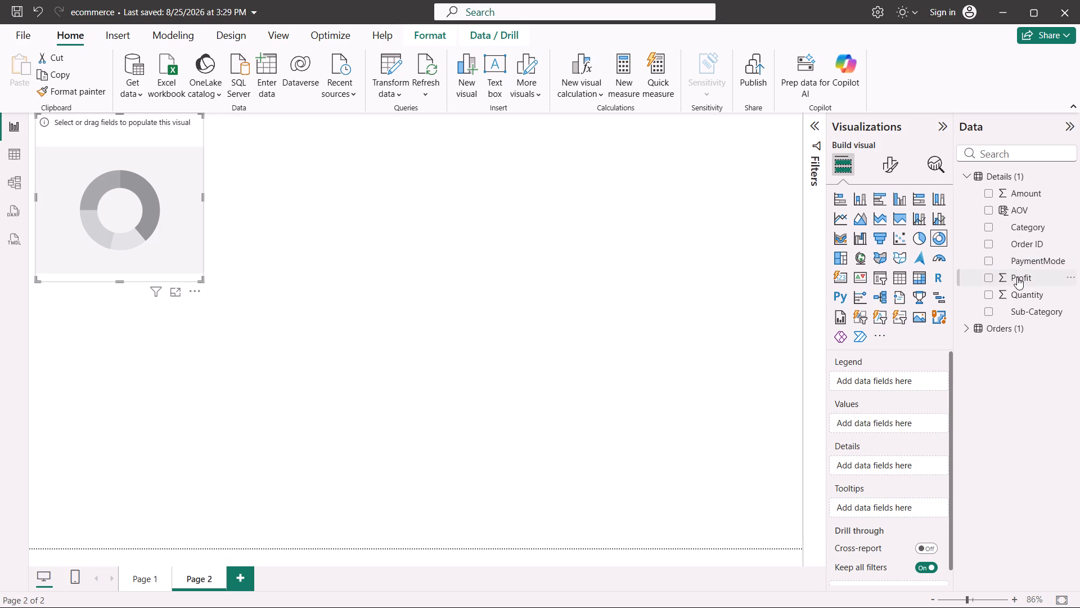
drag(1038, 258, 907, 381)
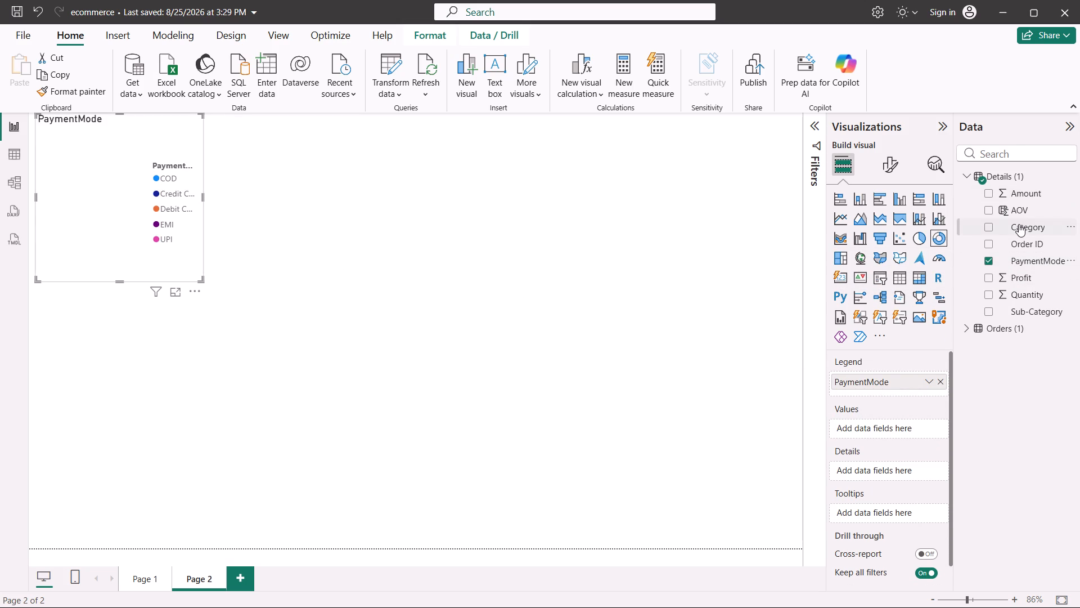
drag(1019, 224, 882, 429)
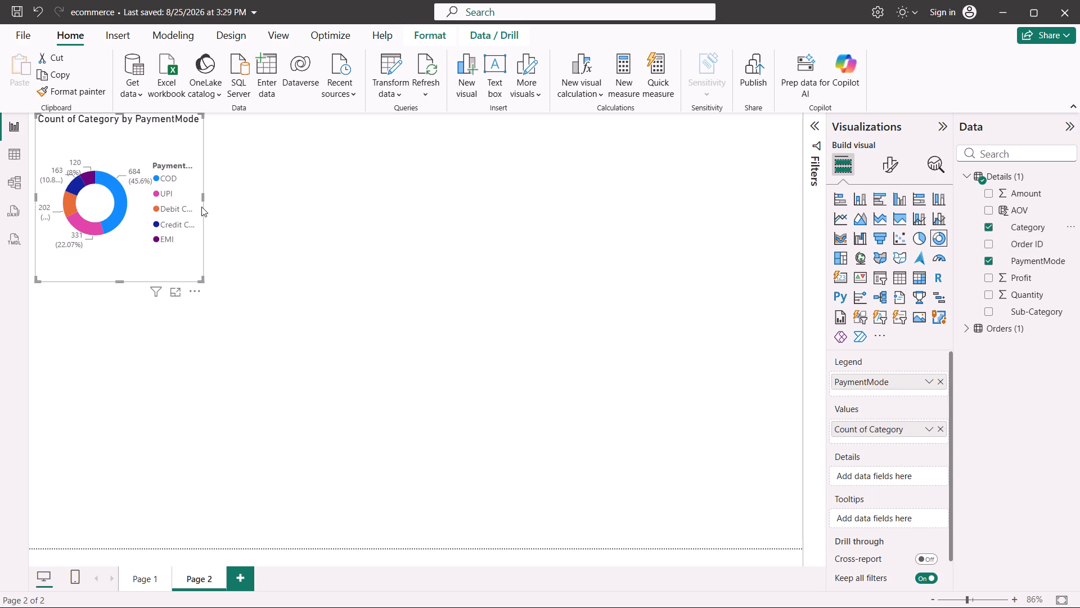
Widen the donut chart on Page 2 to about one and a half times its width.
drag(199, 195, 287, 193)
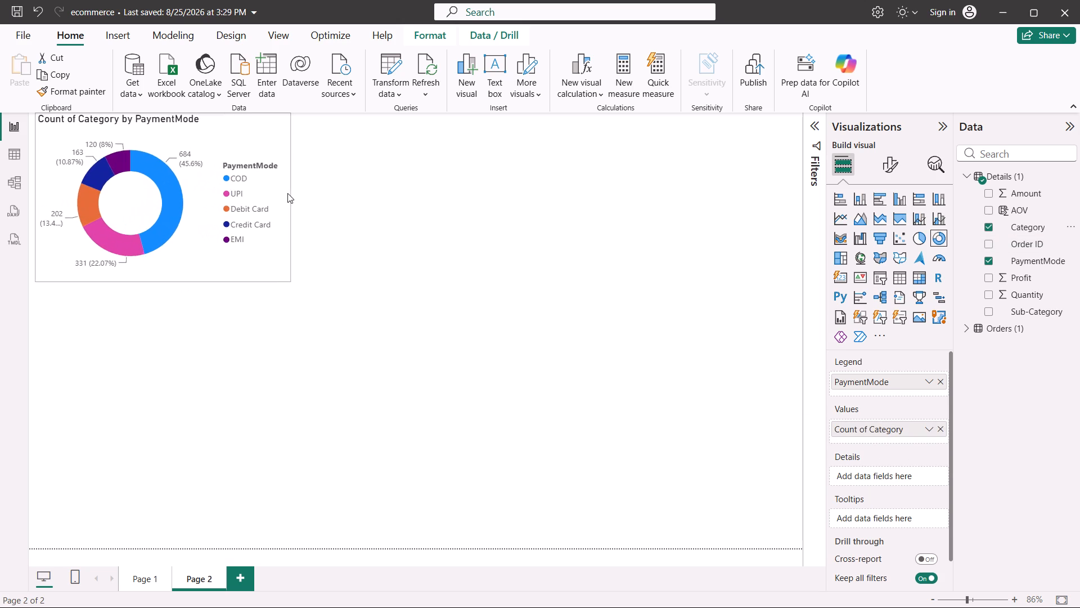
drag(287, 193, 287, 193)
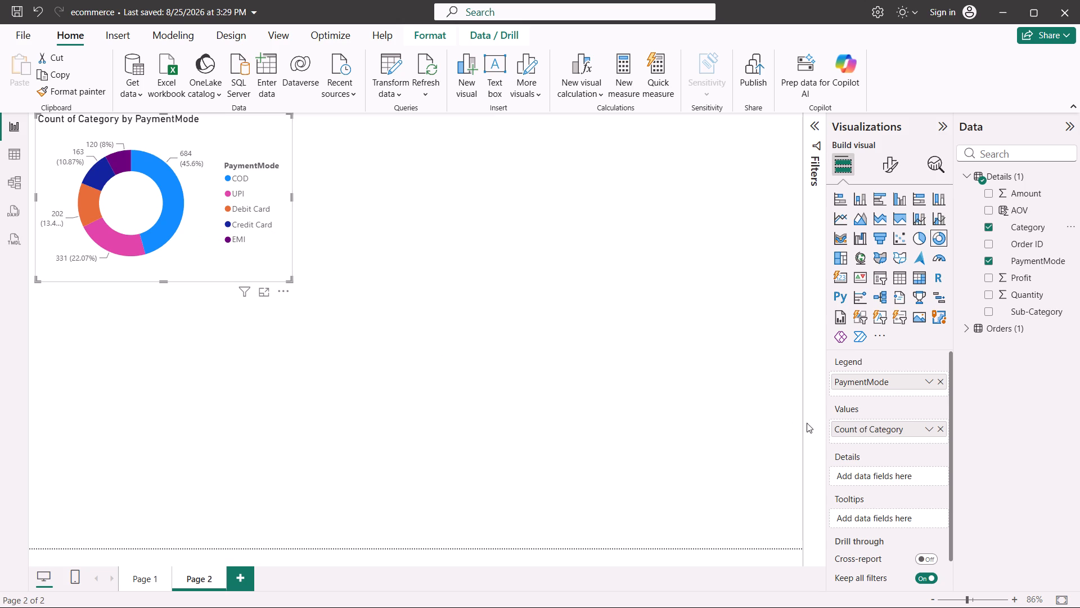
Swap the donut chart's fields so Category is the legend and PaymentMode supplies the values.
drag(866, 427, 866, 386)
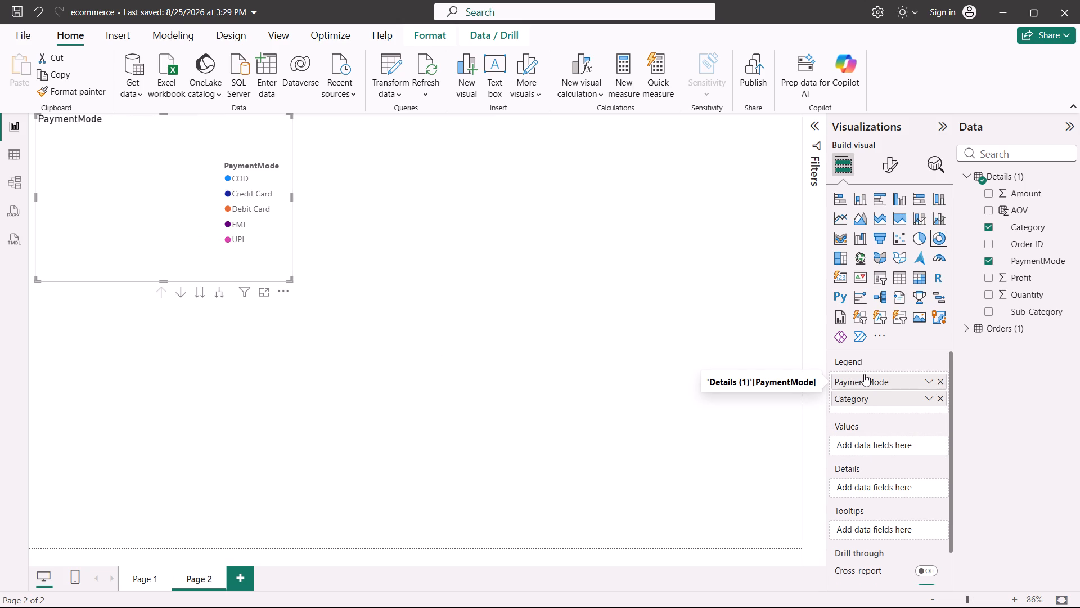
drag(863, 374, 871, 435)
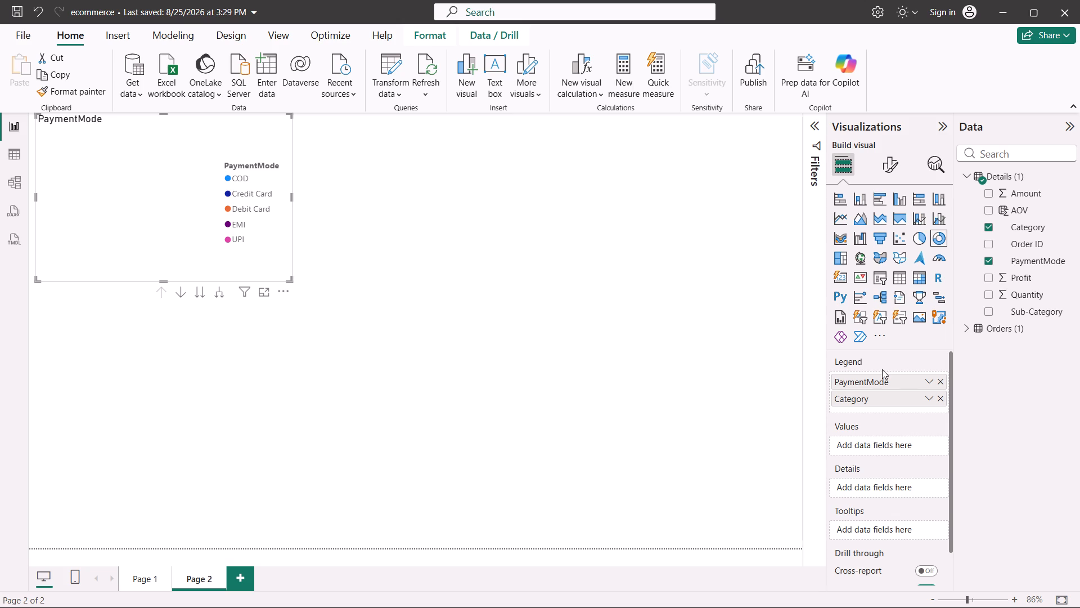
drag(875, 379, 937, 442)
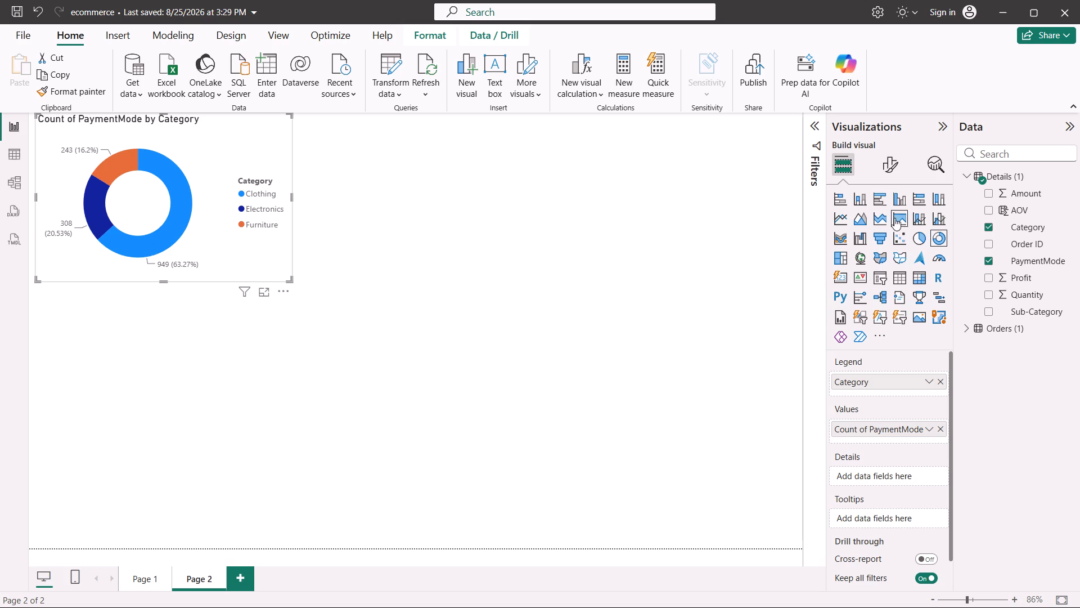
Convert the donut chart to a stacked column chart.
click(854, 196)
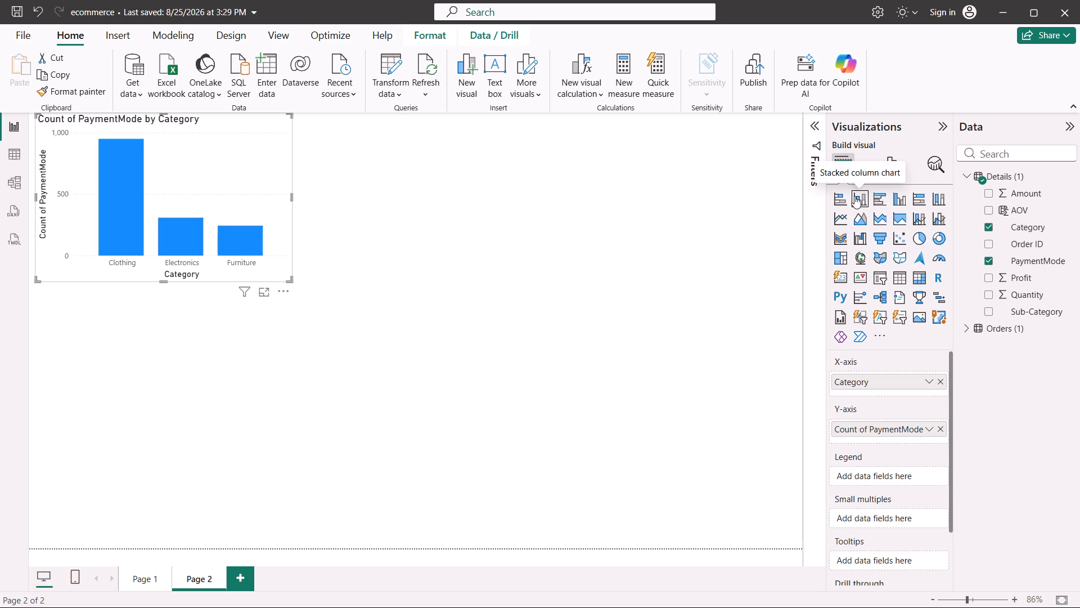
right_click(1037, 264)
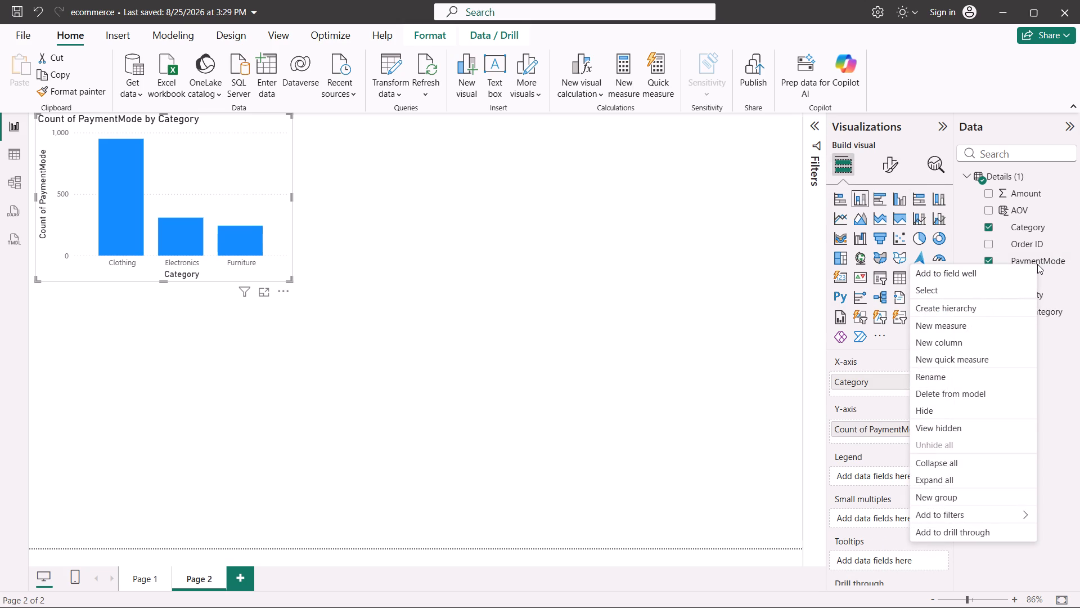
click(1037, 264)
Examine the column chart's filter options for Category and Count of PaymentMode, including the available value conditions.
click(812, 122)
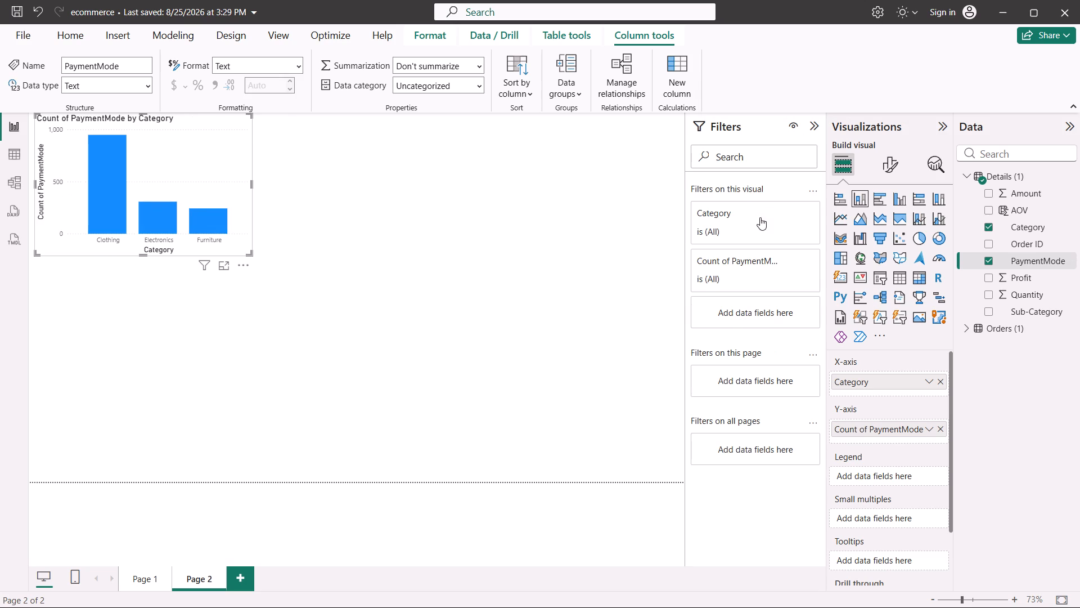
click(752, 222)
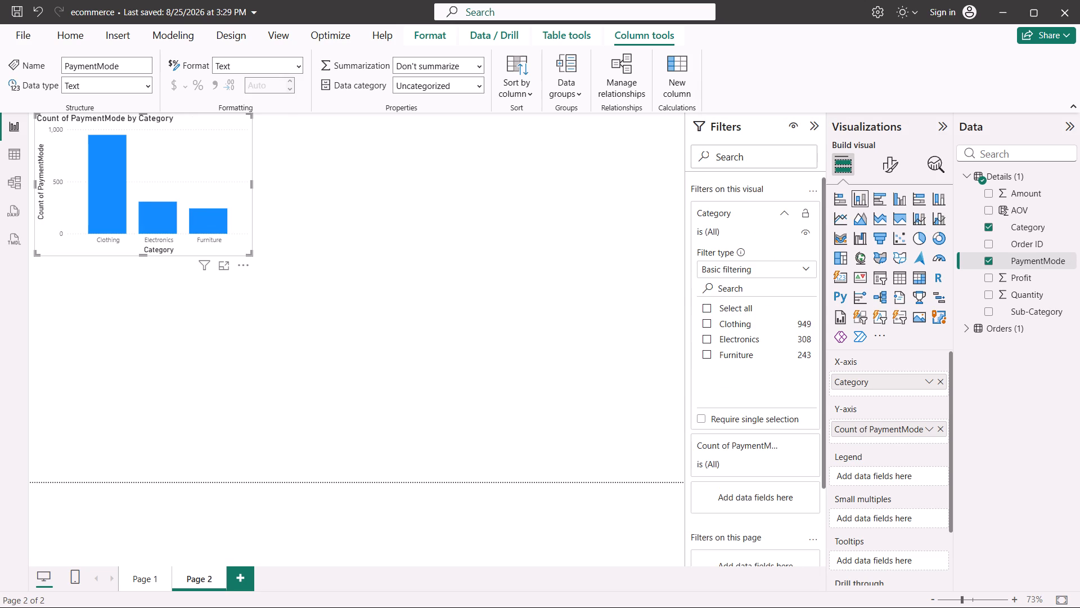
click(746, 454)
scroll(746, 454, down, 2)
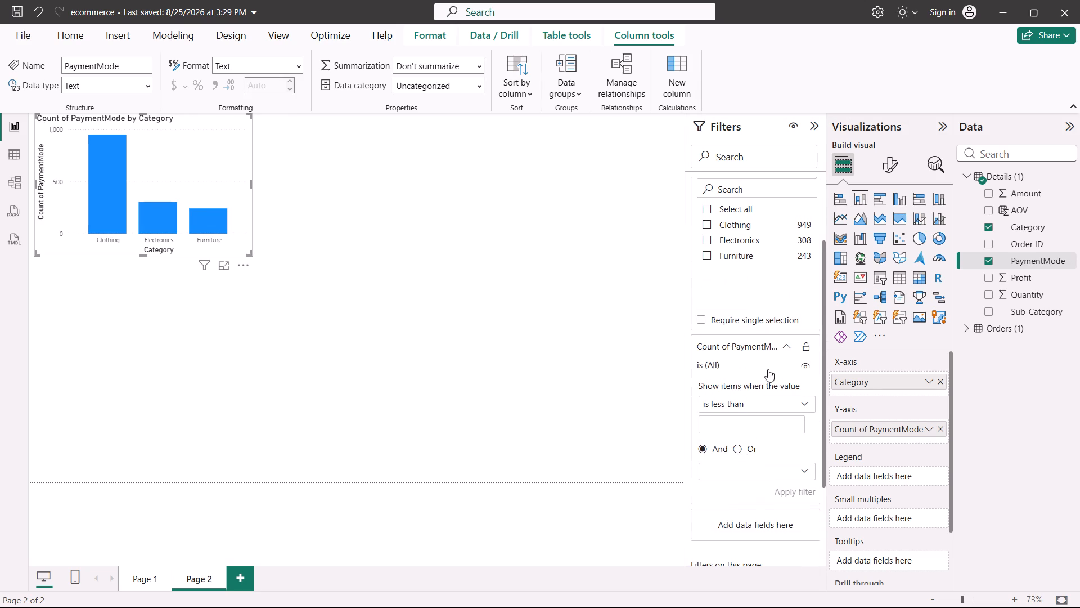
click(795, 402)
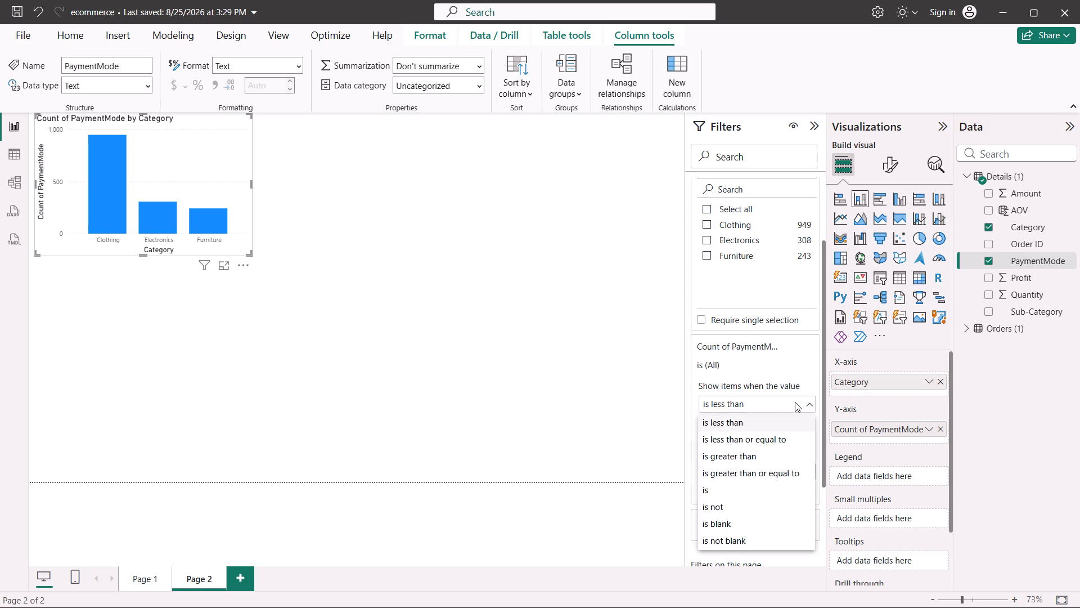
click(795, 402)
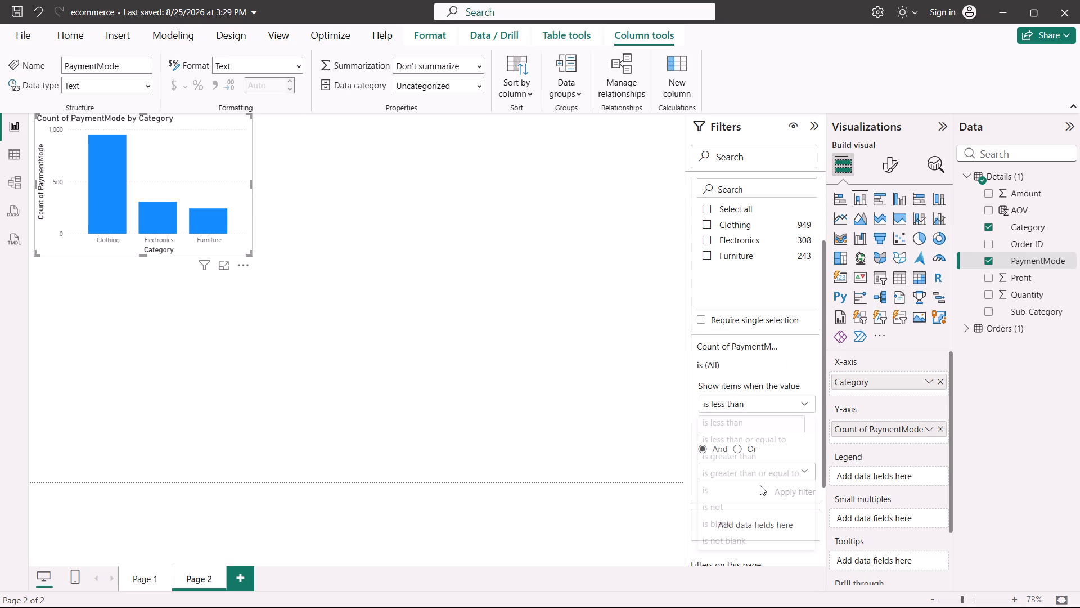
scroll(760, 485, down, 1)
scroll(760, 485, up, 2)
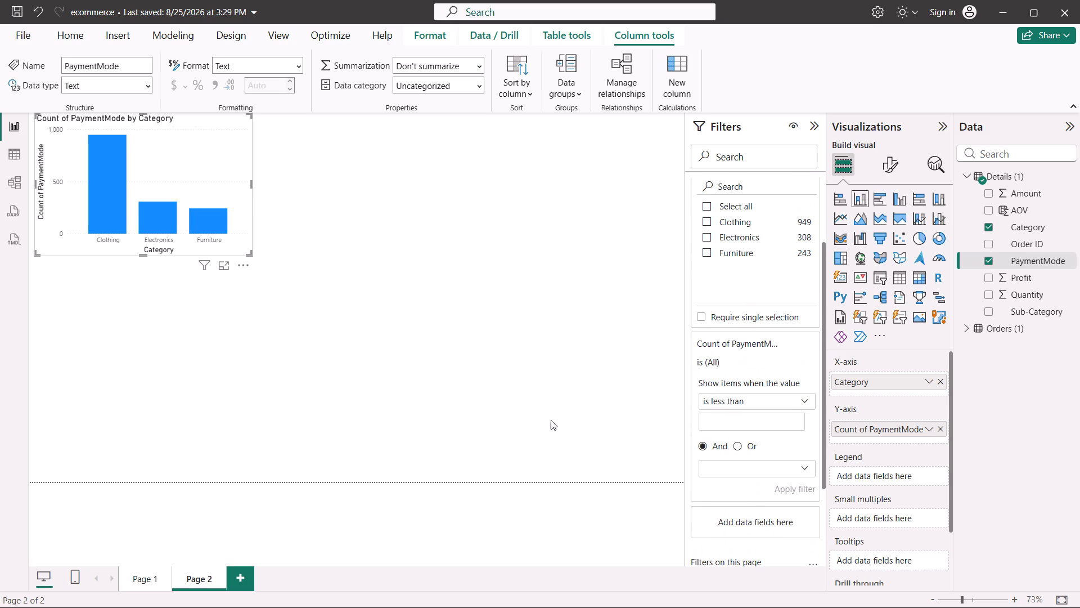
click(551, 418)
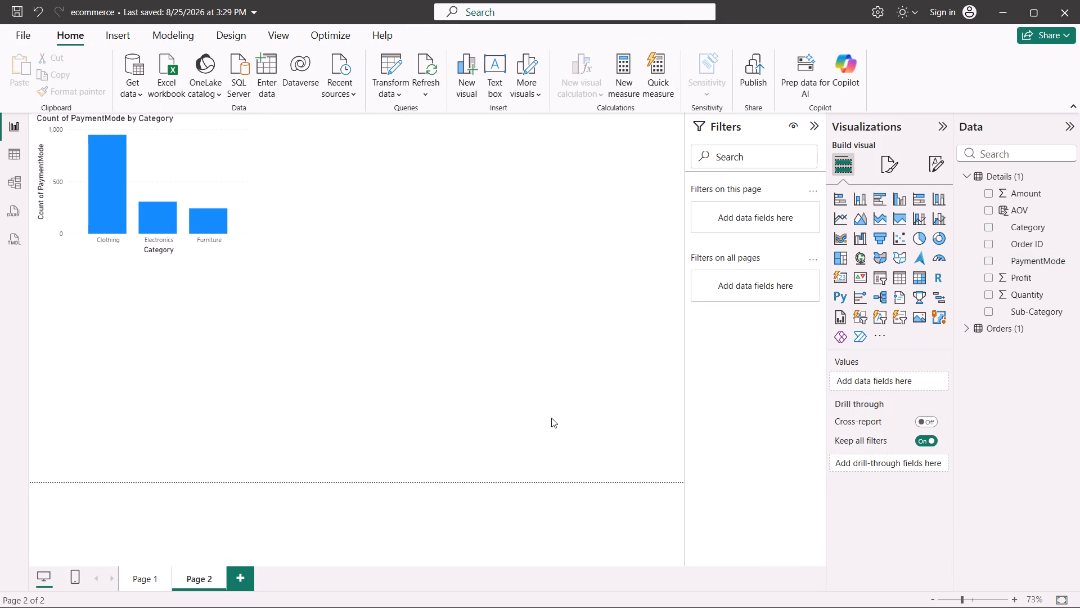
Look over the Details (1) table data and return to the report view on Page 1.
click(154, 573)
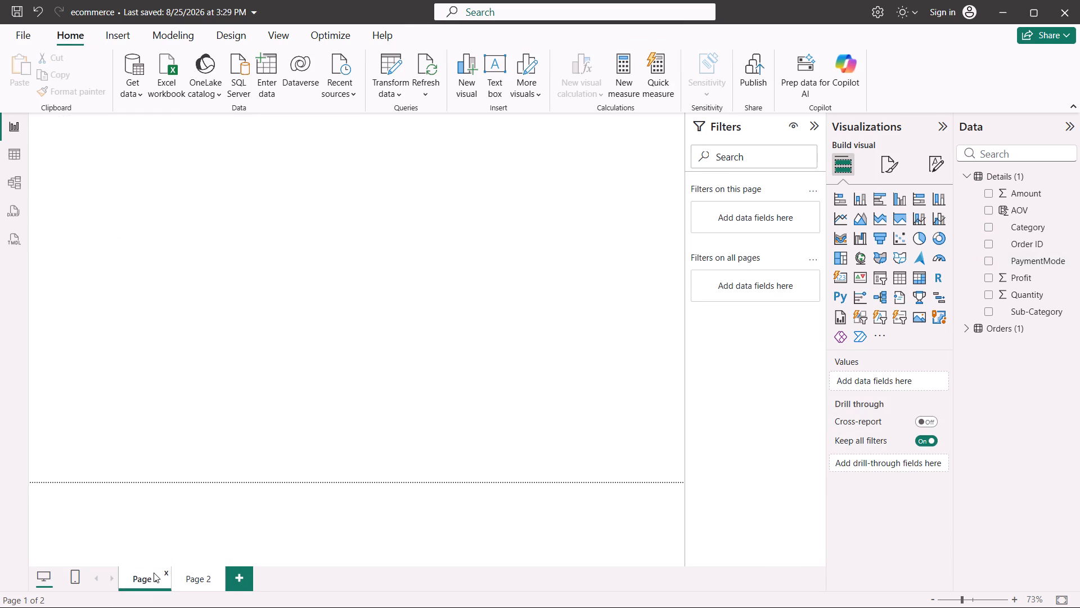
click(13, 147)
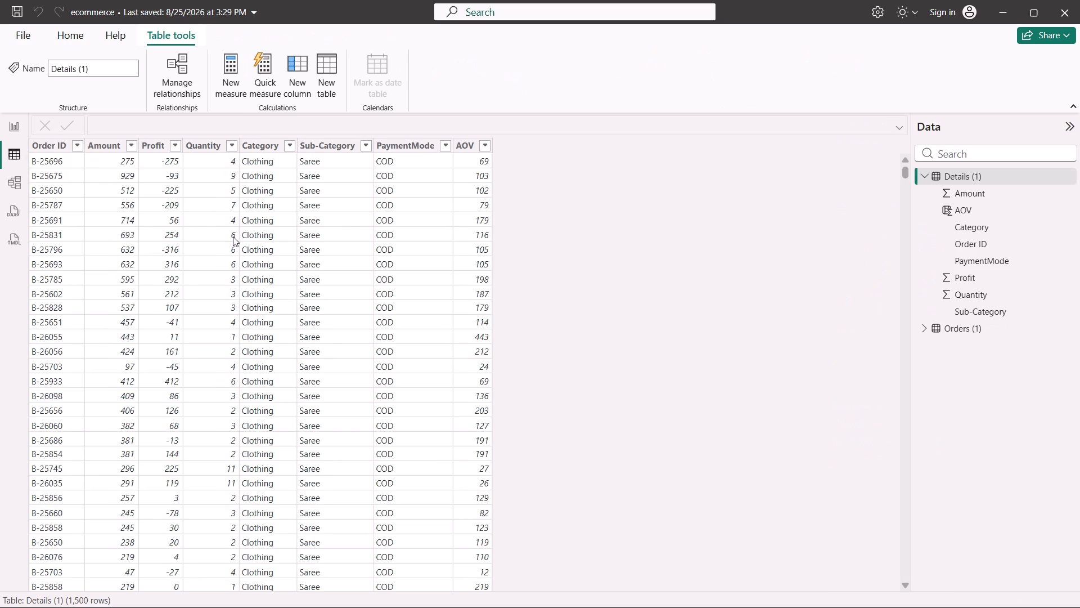
scroll(233, 236, up, 2)
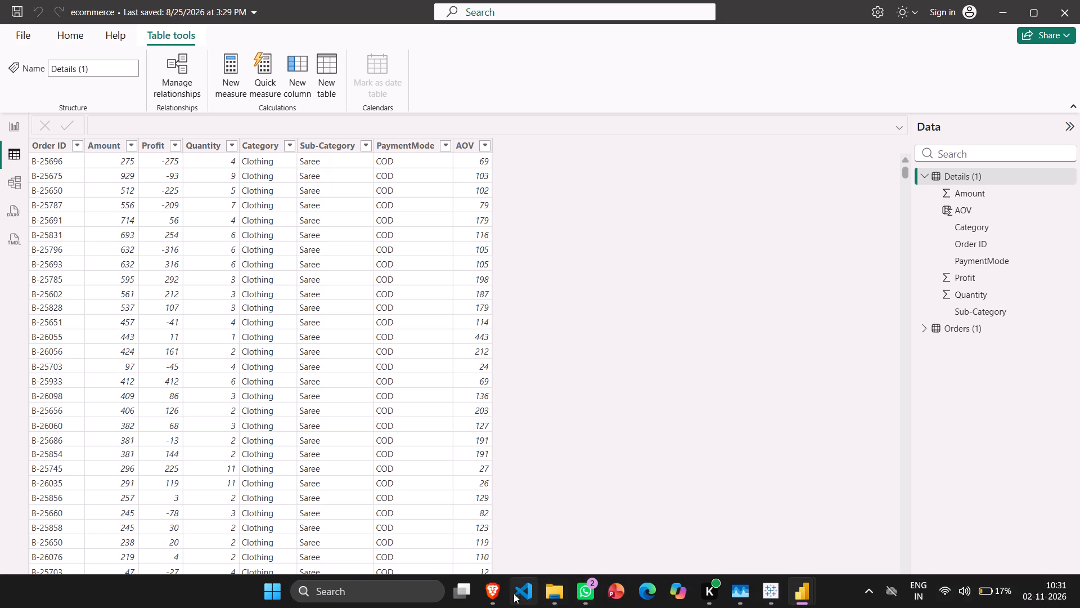
click(17, 129)
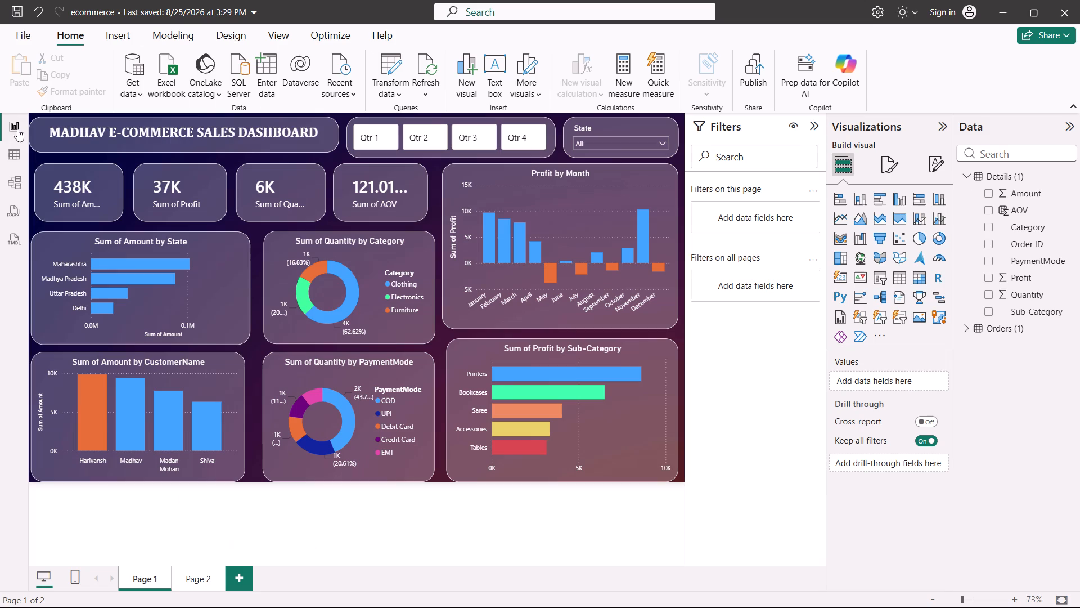
Create a measure in Details (1) defined as payment mode = DISTINCT('Details (1)'[PaymentMode]).
click(610, 71)
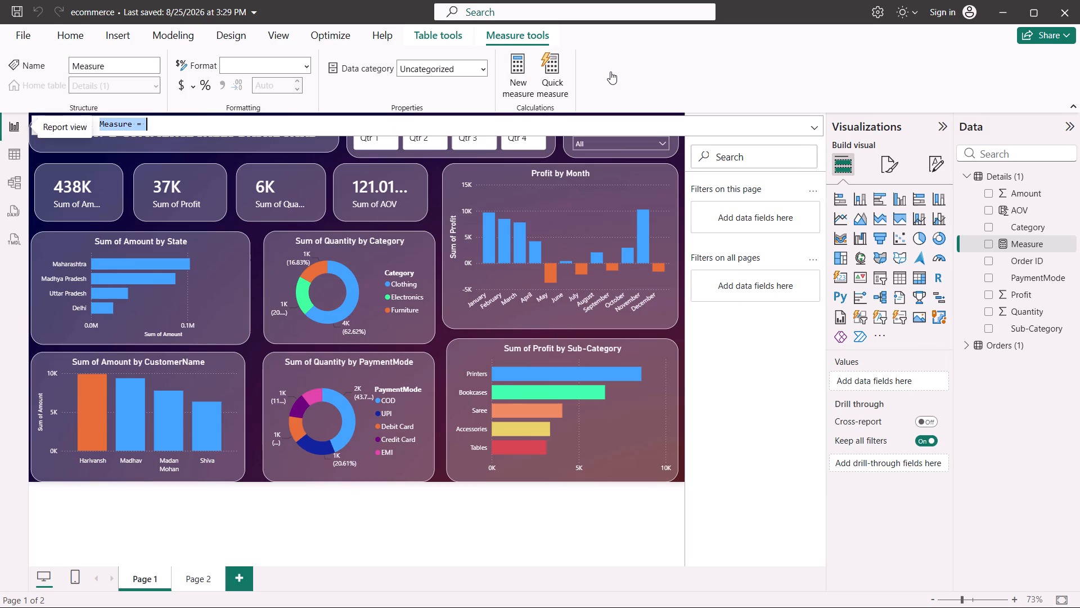
key(BackSpace)
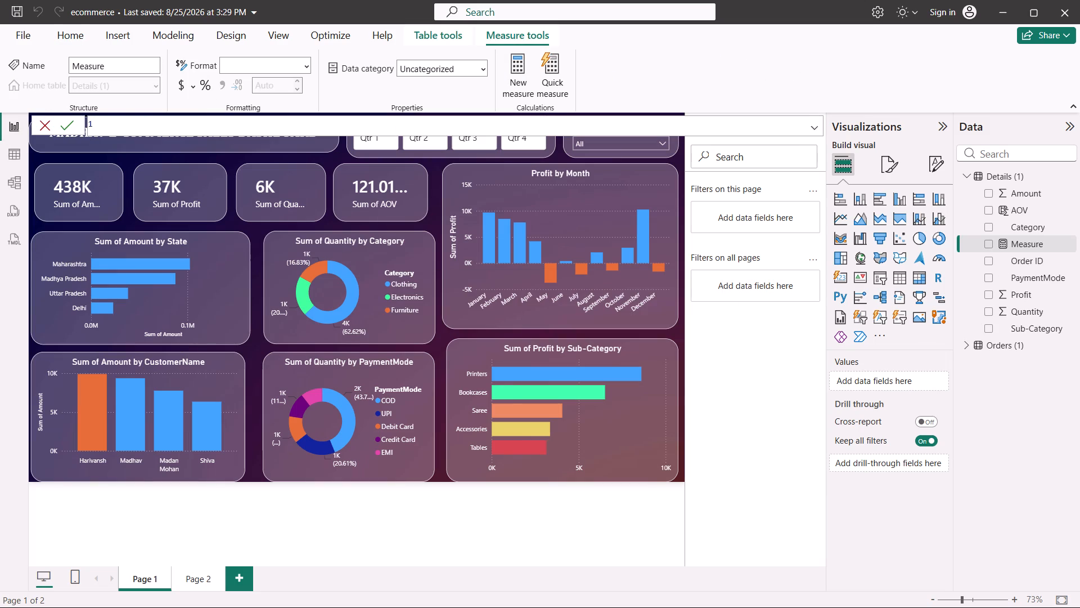
text(paym)
text(en)
text(t mode)
key(space)
text(=)
key(space)
text(dis)
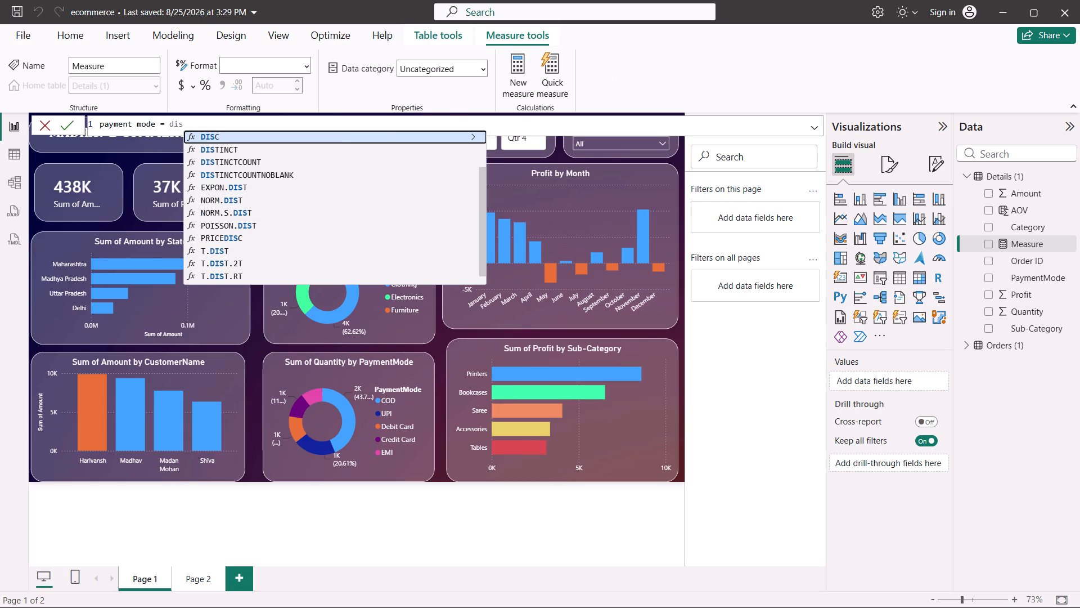
click(268, 154)
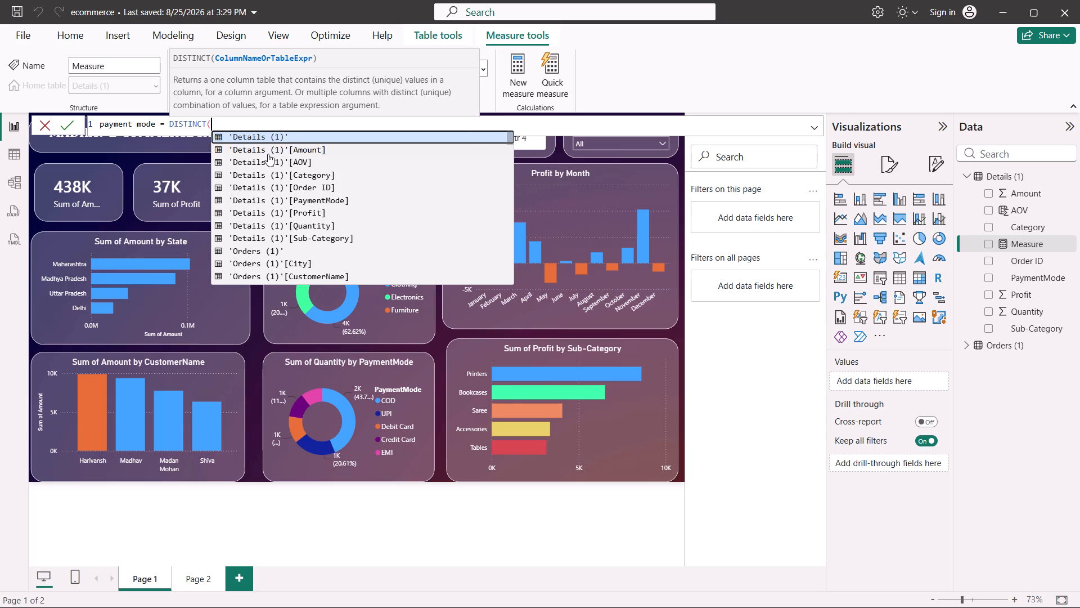
click(305, 194)
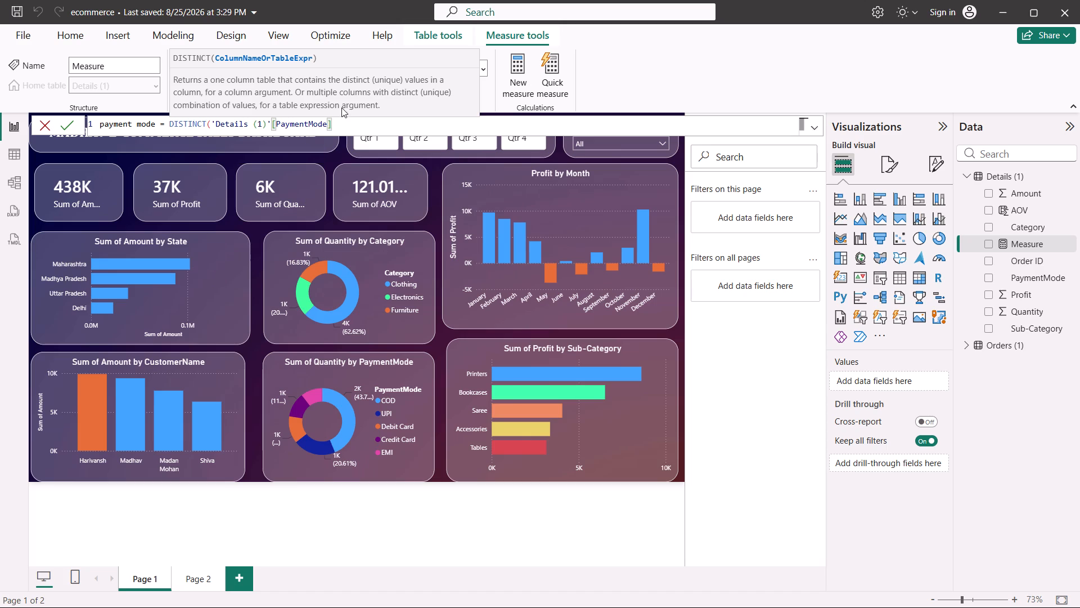
click(66, 122)
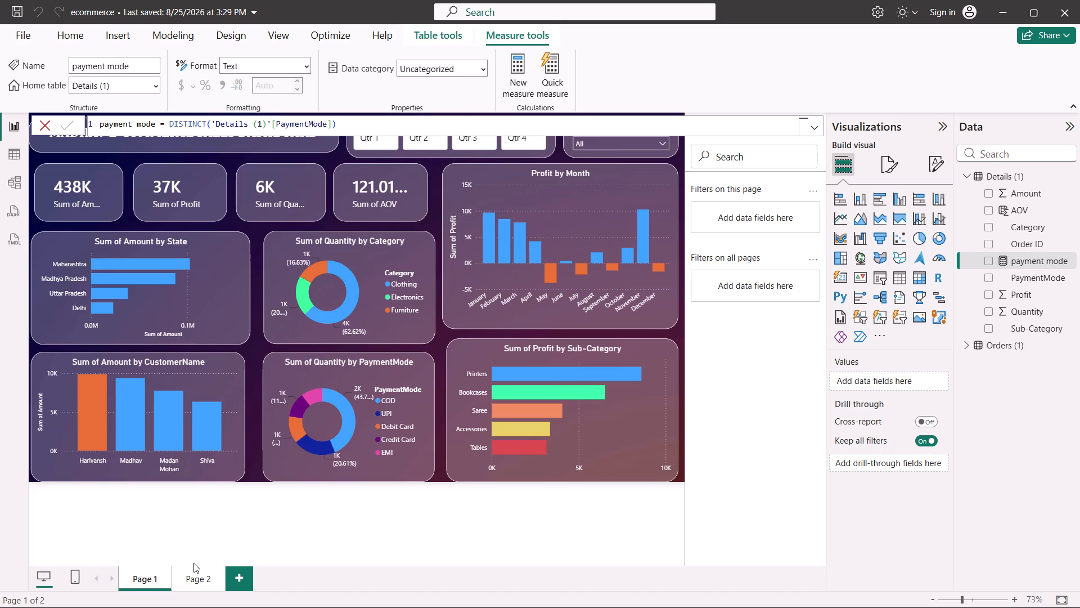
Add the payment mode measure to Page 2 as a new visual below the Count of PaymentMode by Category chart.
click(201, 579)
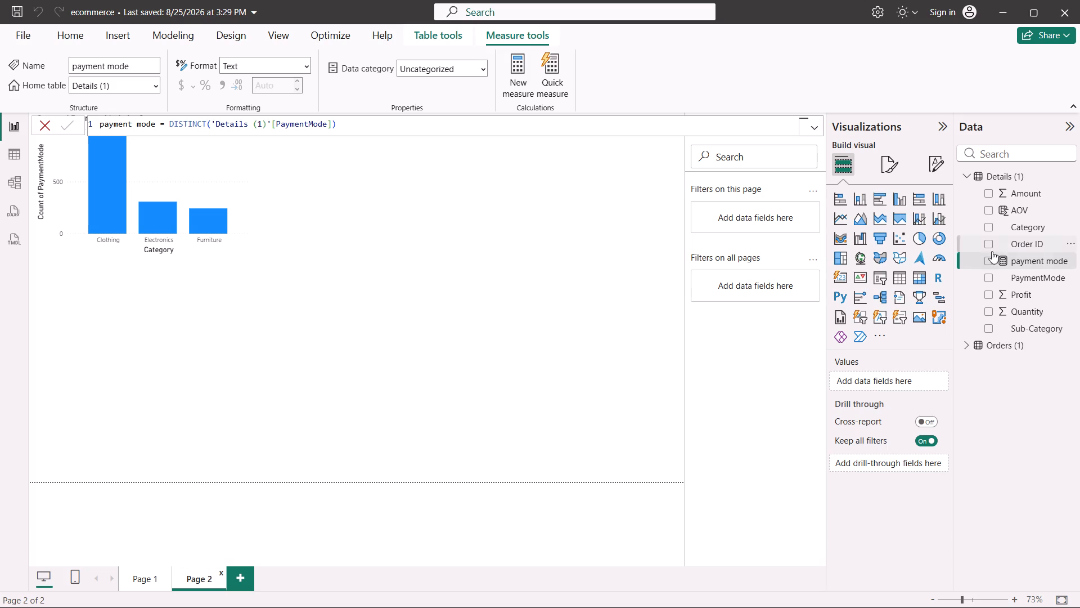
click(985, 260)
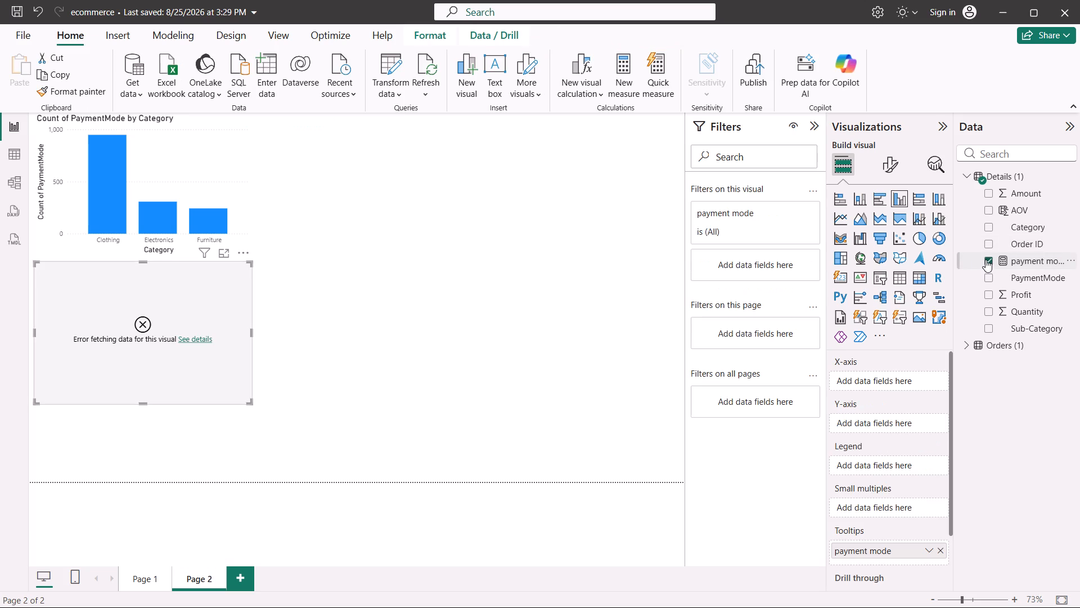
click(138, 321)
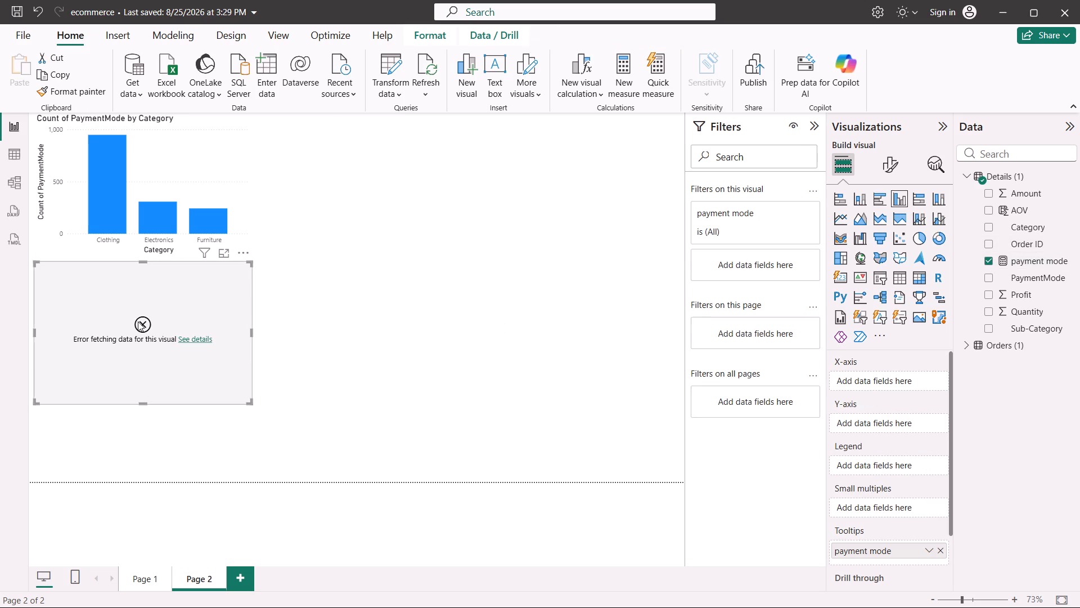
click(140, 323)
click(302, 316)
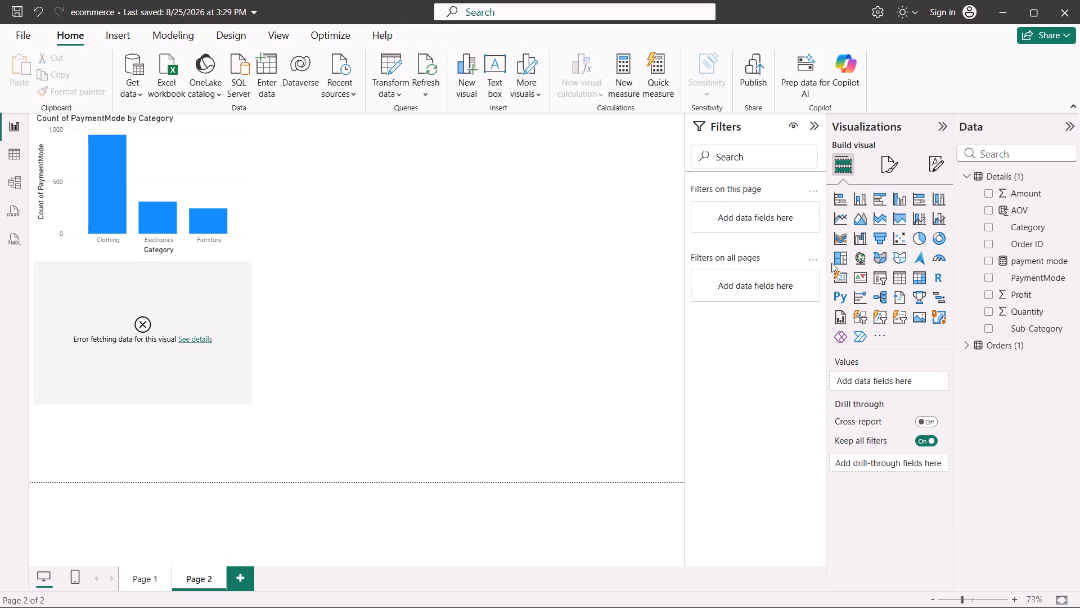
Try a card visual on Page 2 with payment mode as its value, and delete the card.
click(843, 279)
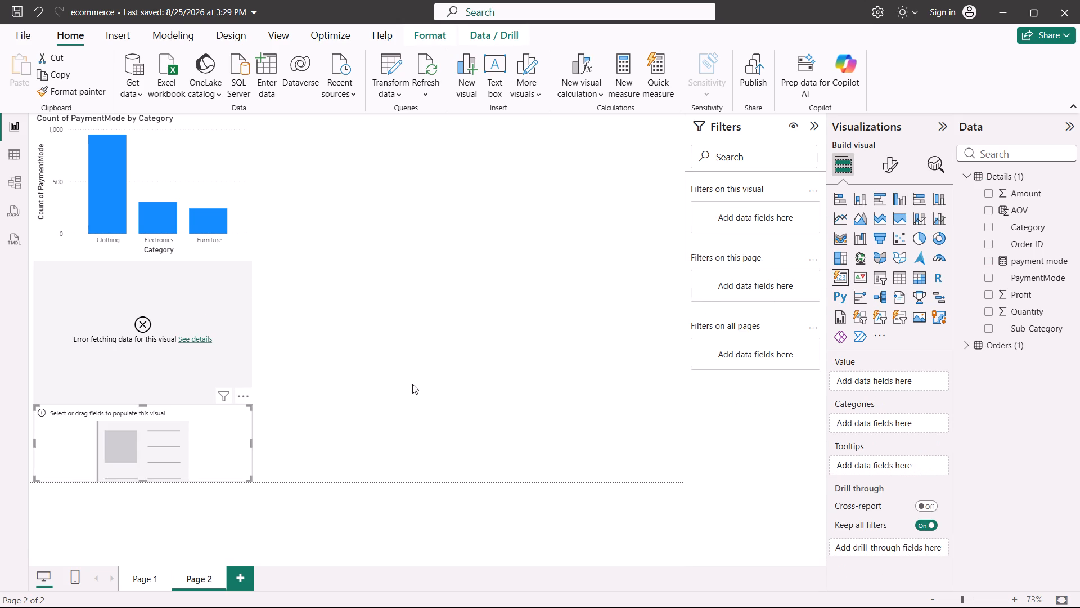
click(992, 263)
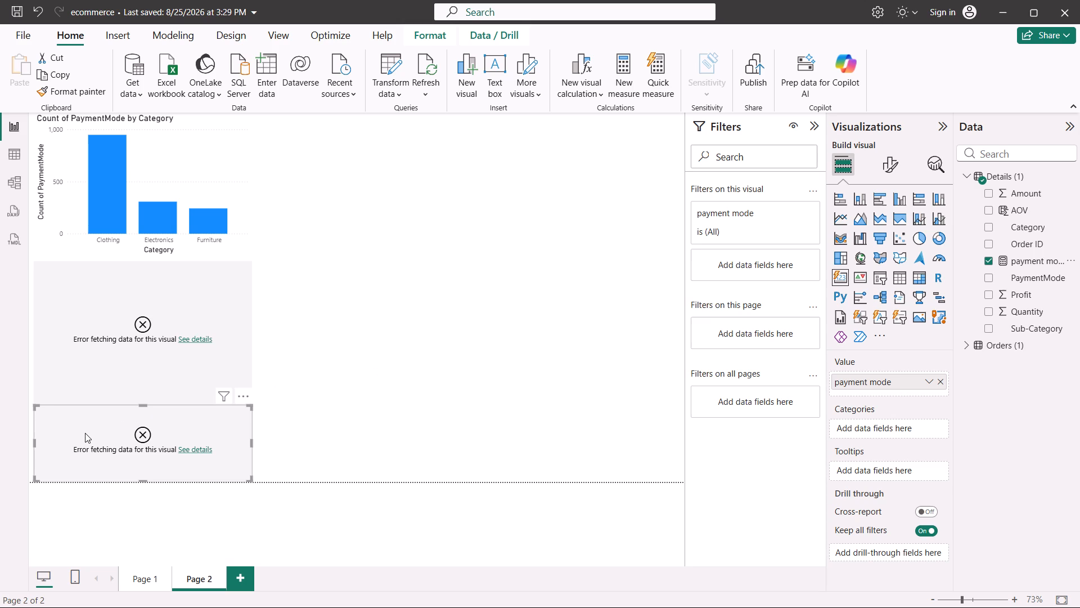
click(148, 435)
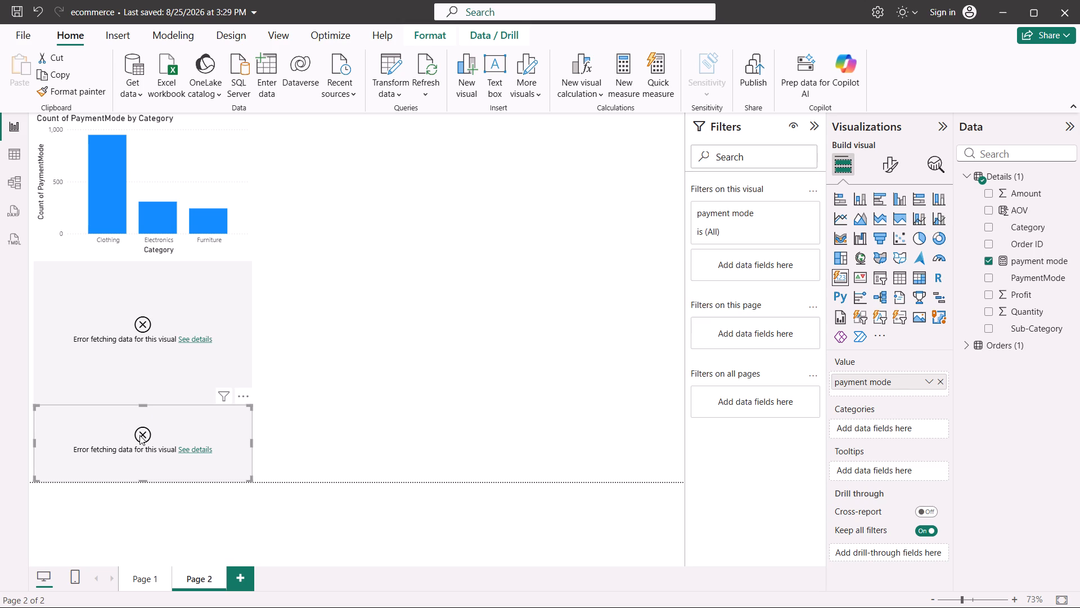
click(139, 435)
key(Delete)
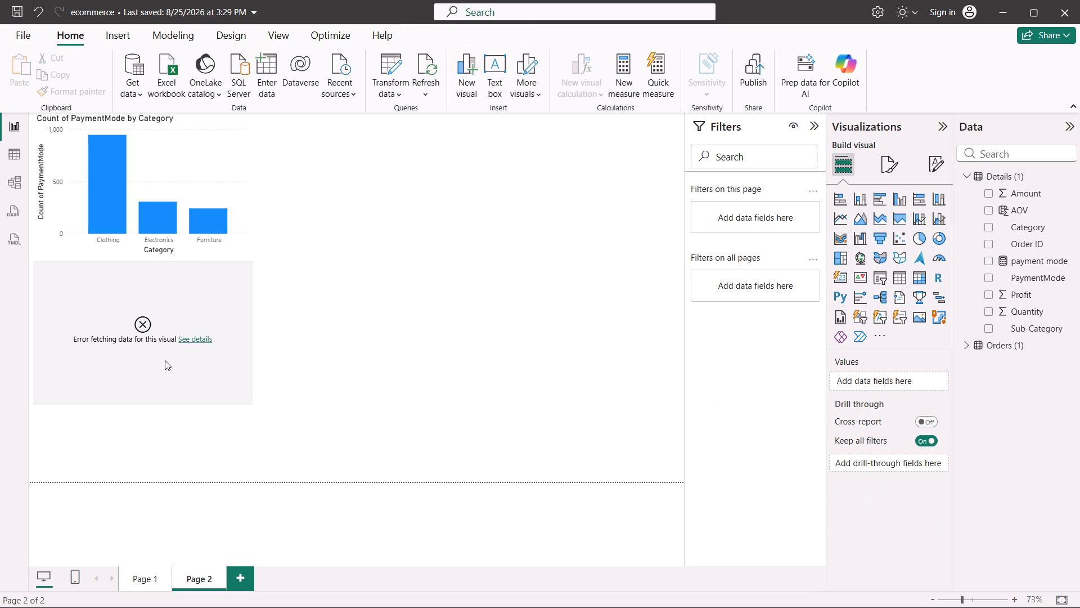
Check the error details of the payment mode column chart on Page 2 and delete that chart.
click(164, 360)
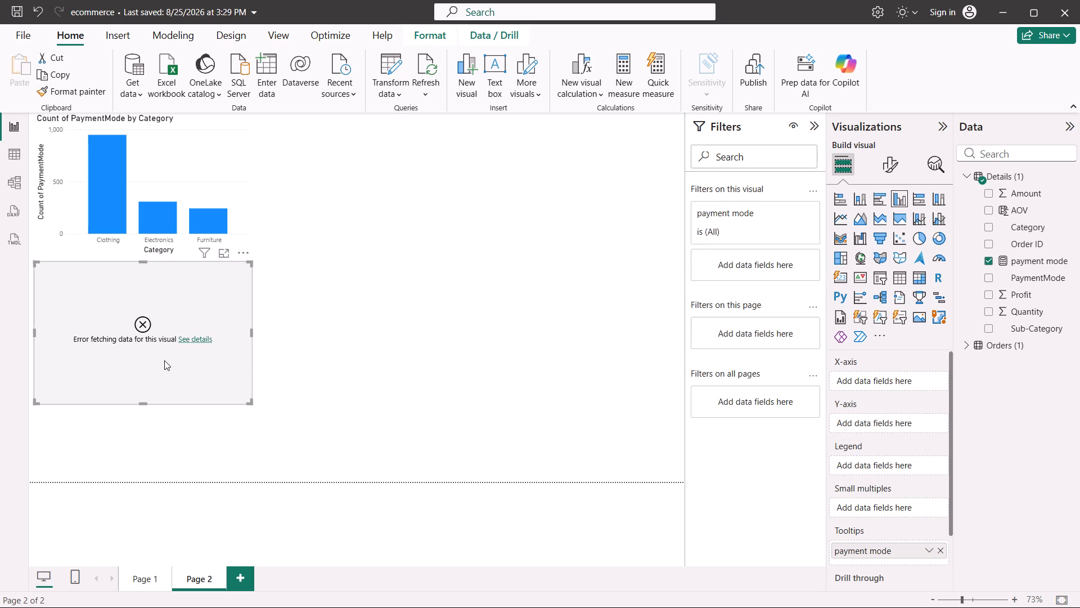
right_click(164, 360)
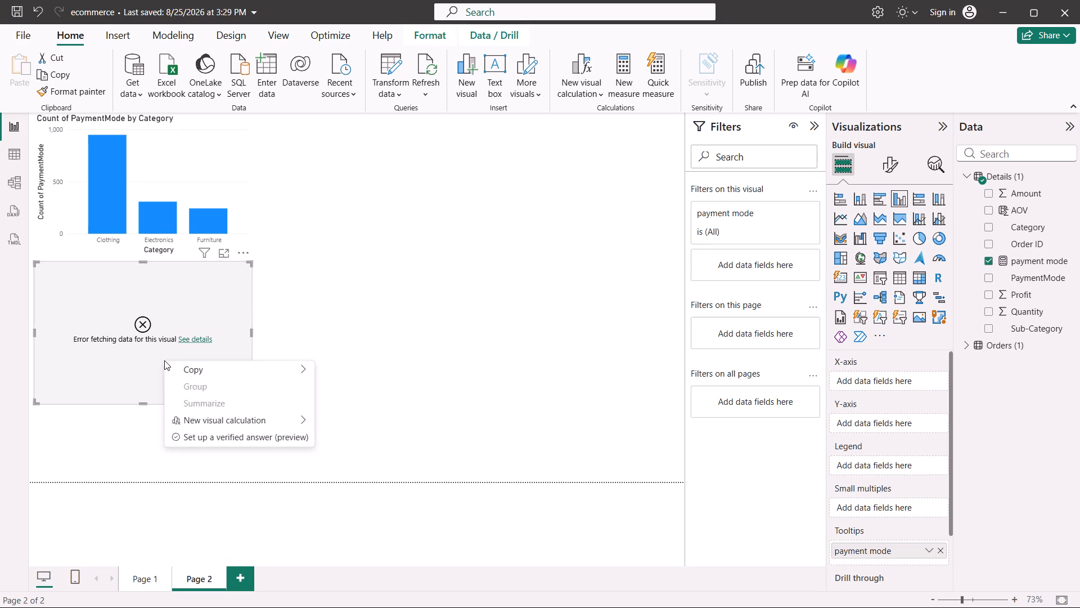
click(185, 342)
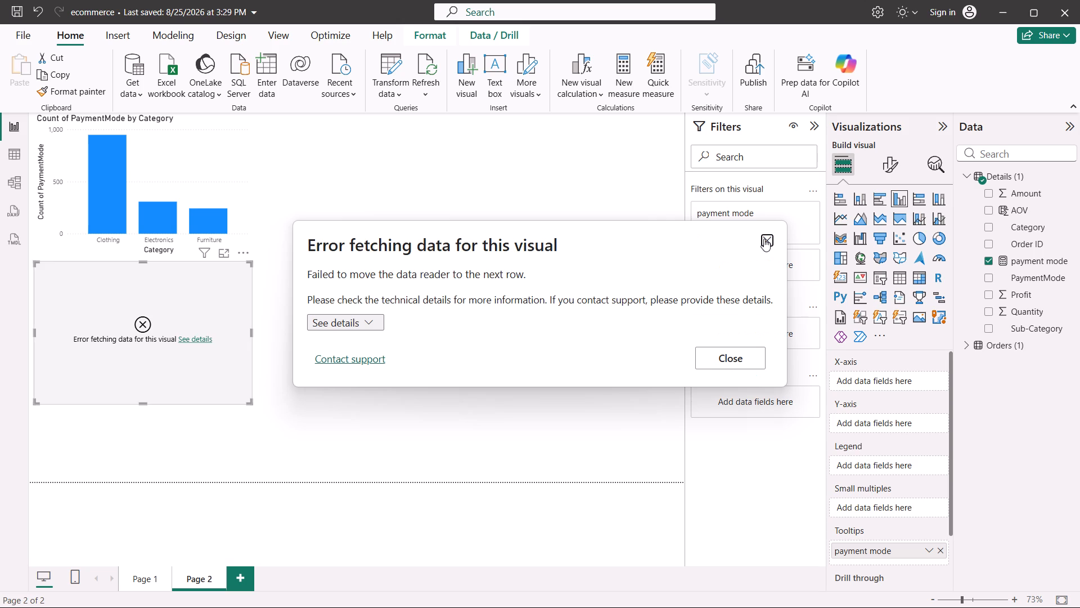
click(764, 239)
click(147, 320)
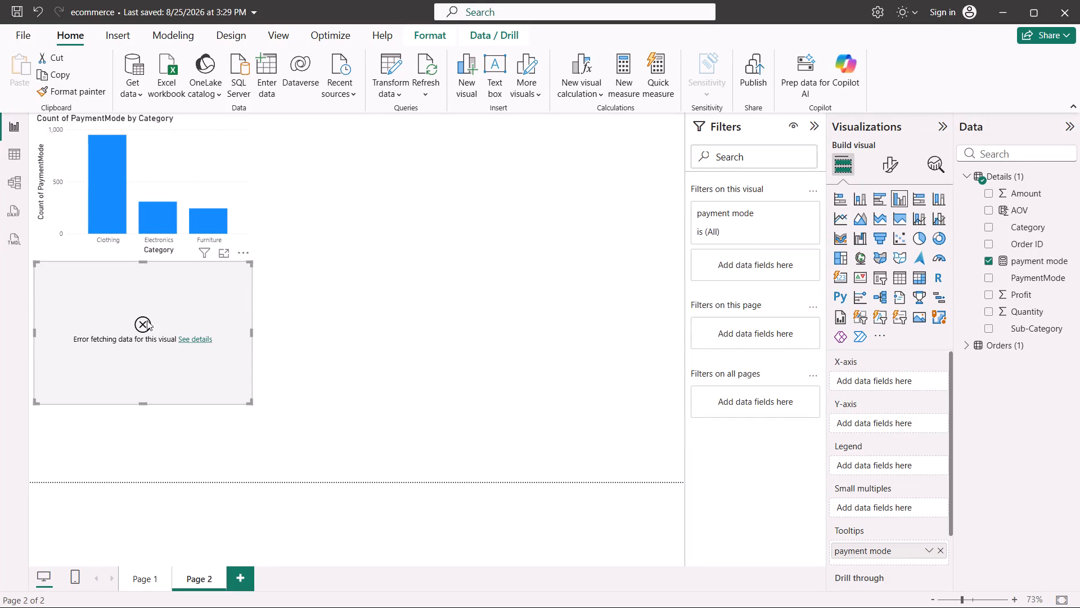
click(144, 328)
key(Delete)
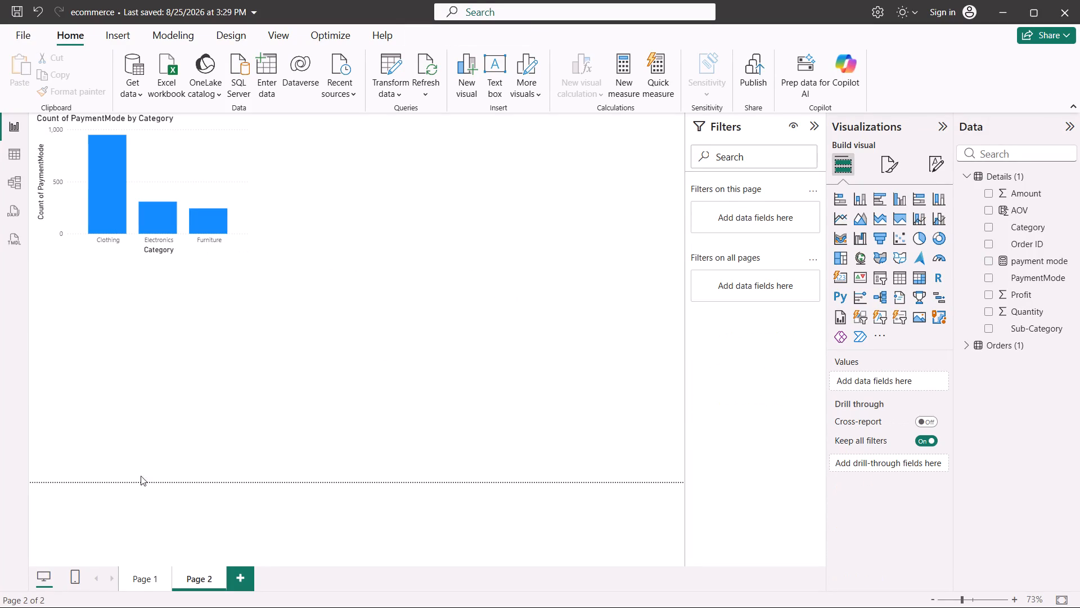
Go back to the dashboard on Page 1.
click(140, 574)
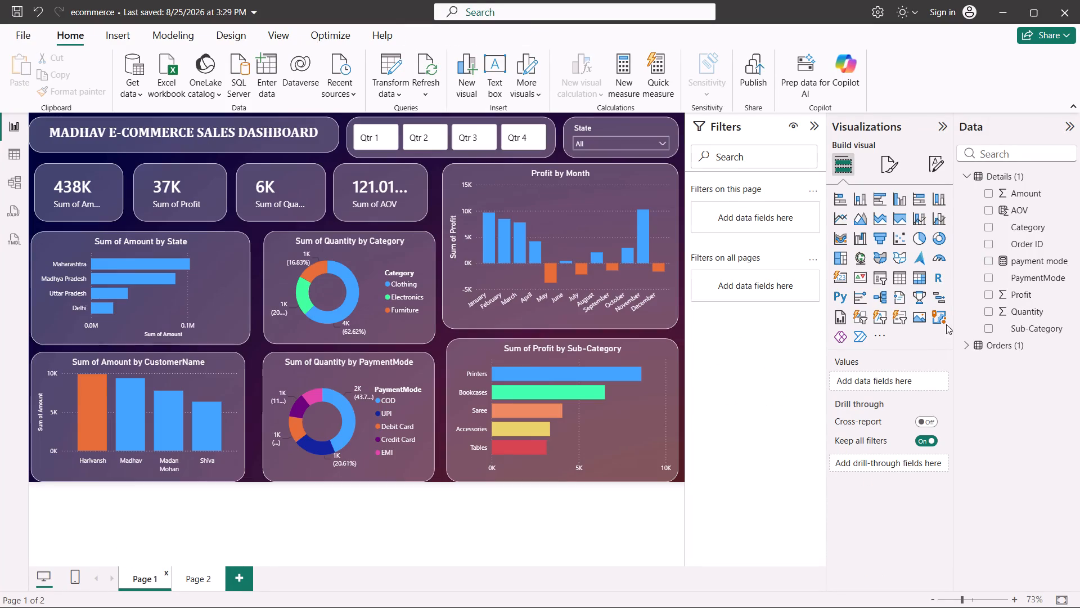
Change the payment mode measure's formula to DISTINCTCOUNT('Details (1)'[PaymentMode]).
click(1015, 256)
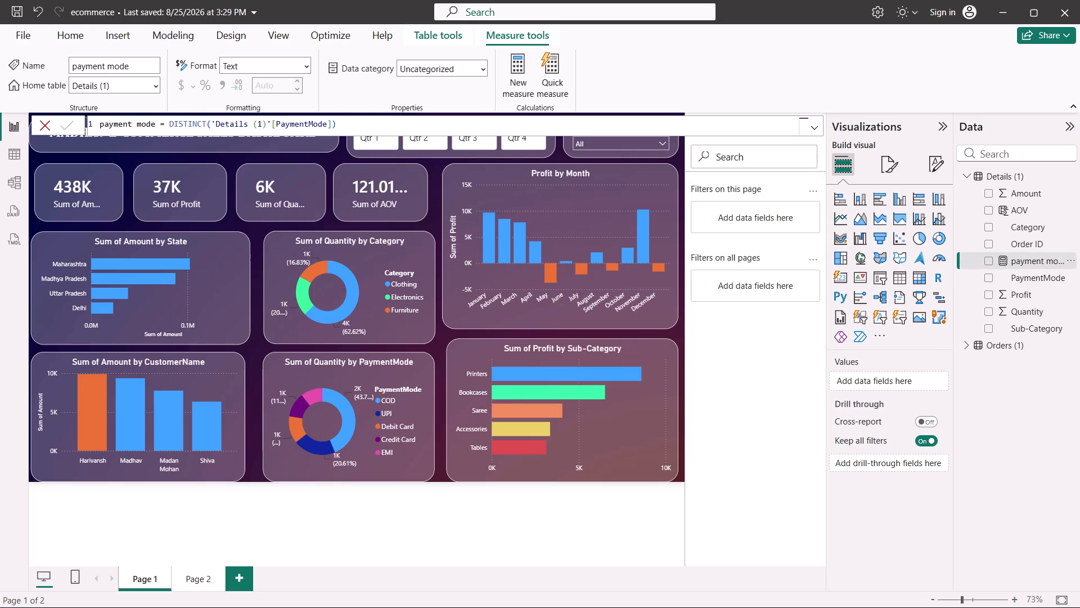
click(207, 119)
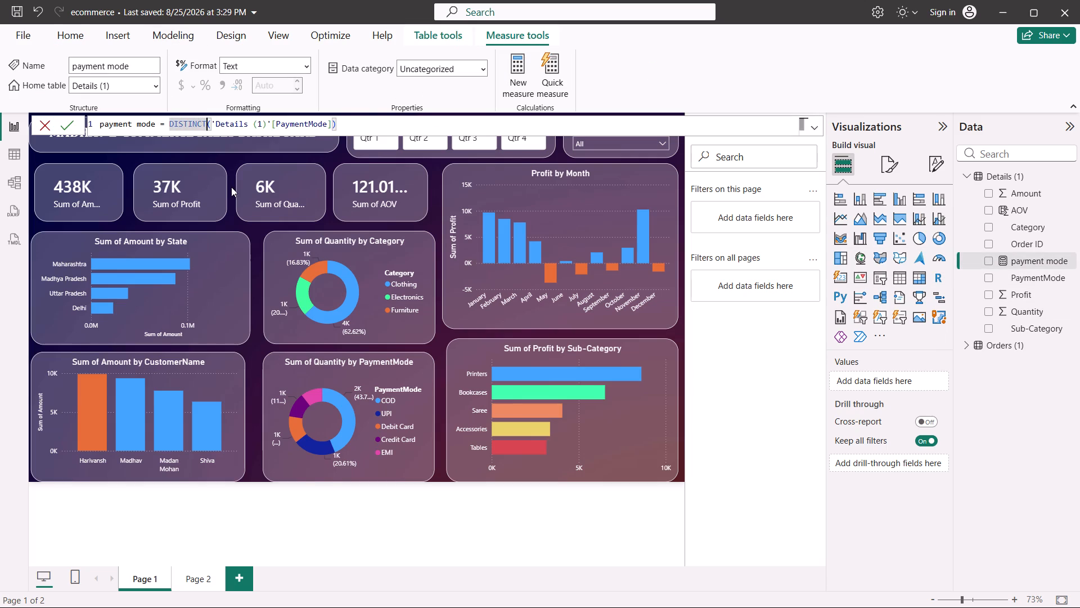
text(co)
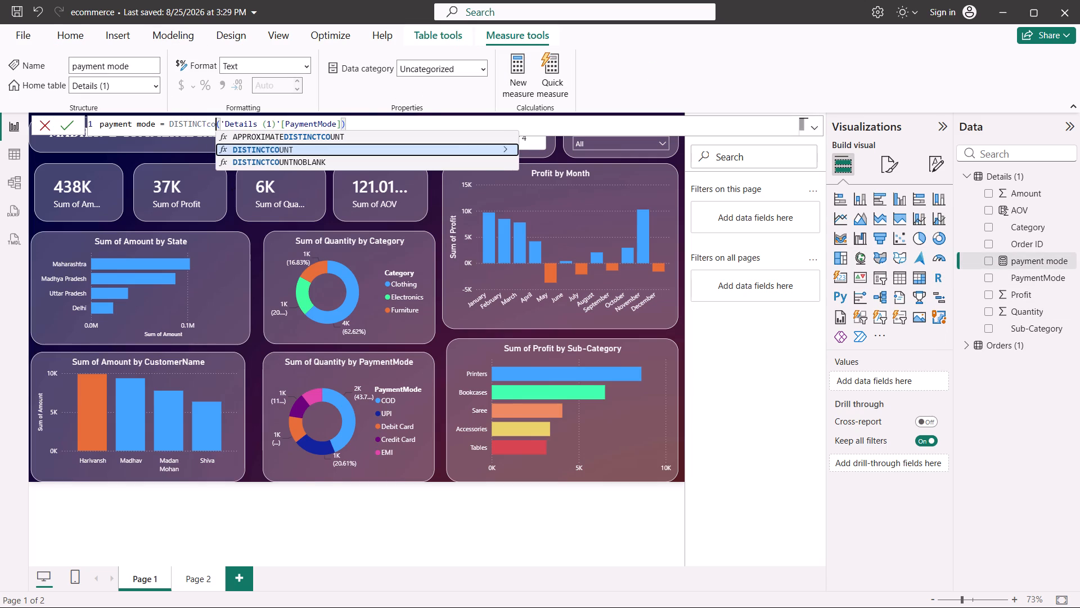
click(277, 147)
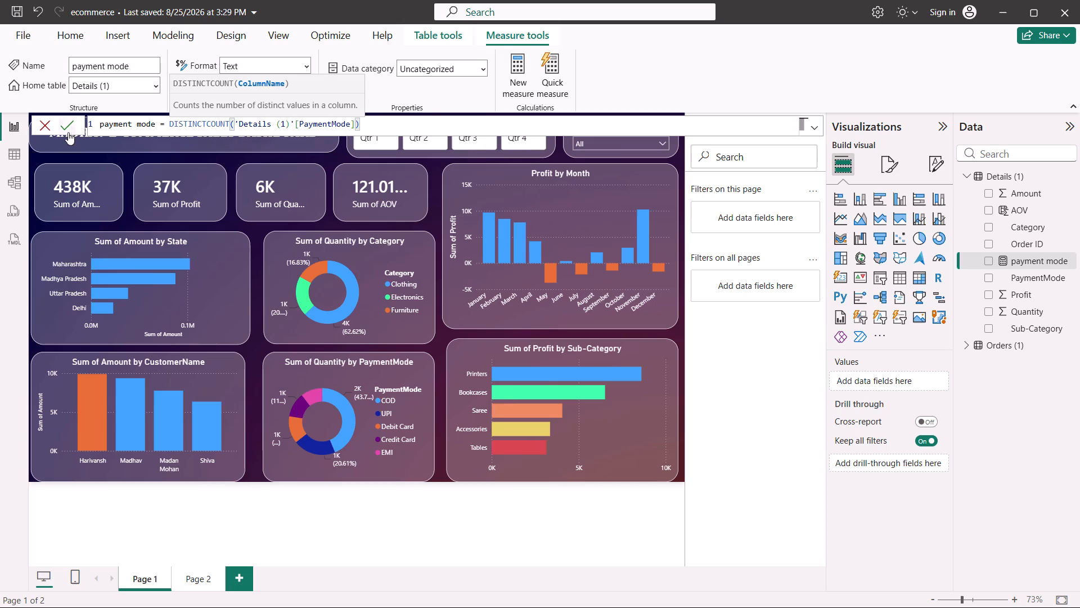
click(73, 123)
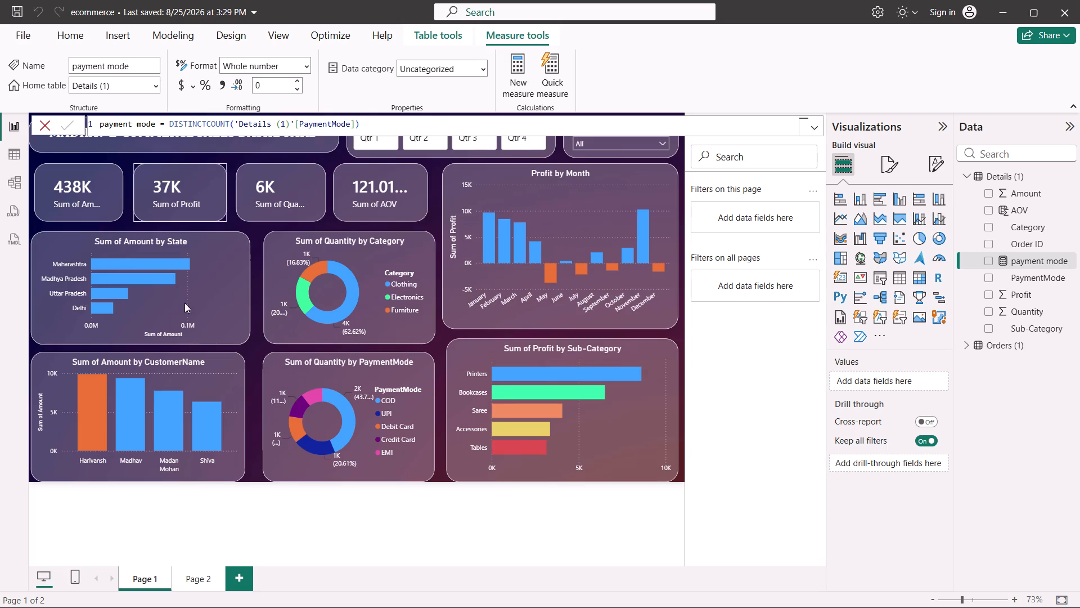
Add a card visual on Page 2 with the payment mode measure as its value.
click(203, 578)
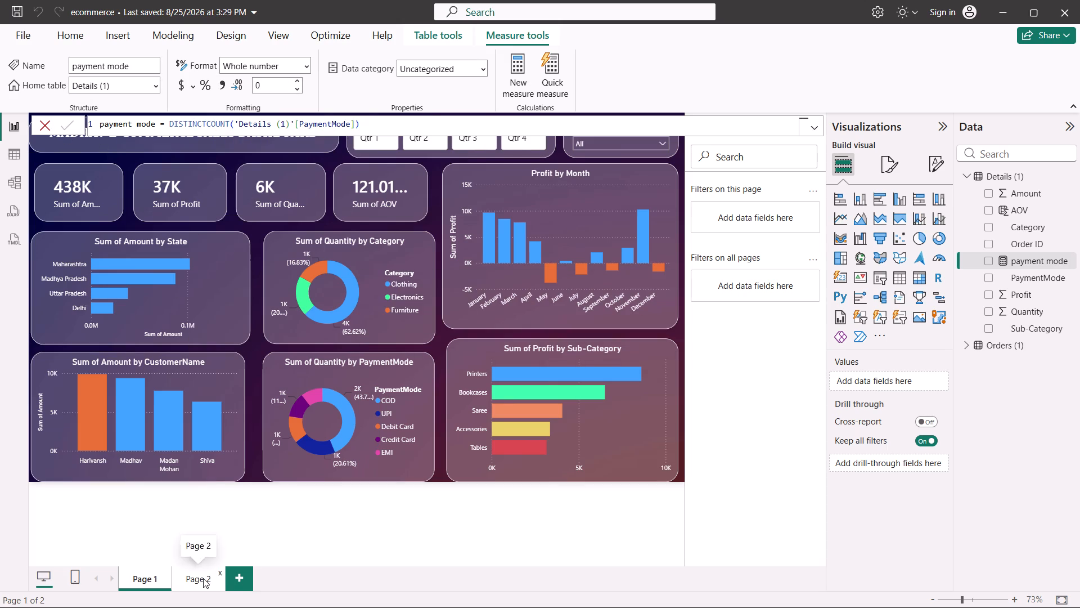
click(401, 197)
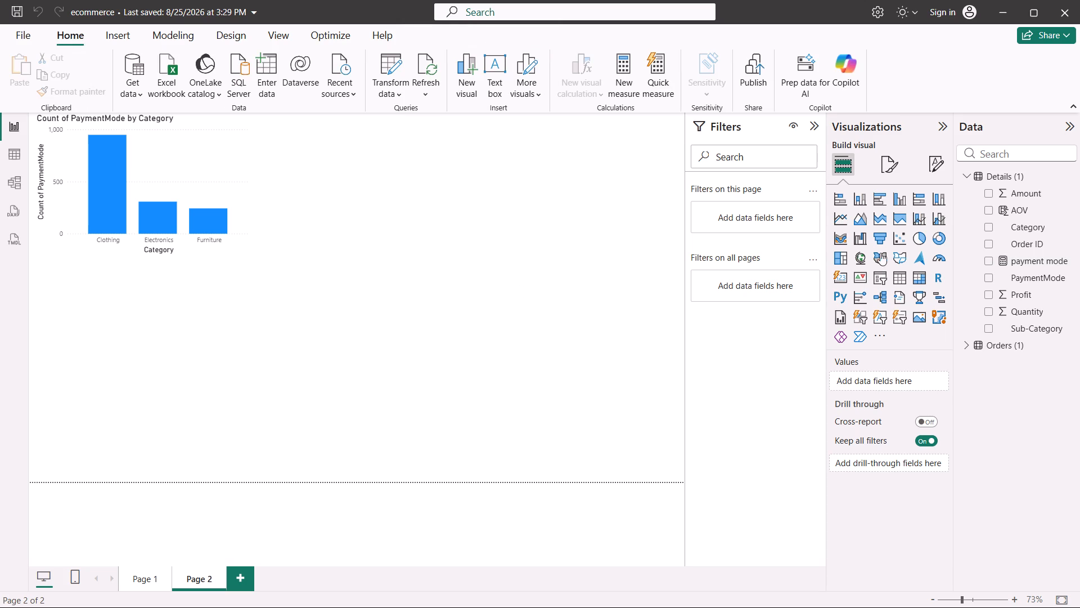
click(839, 276)
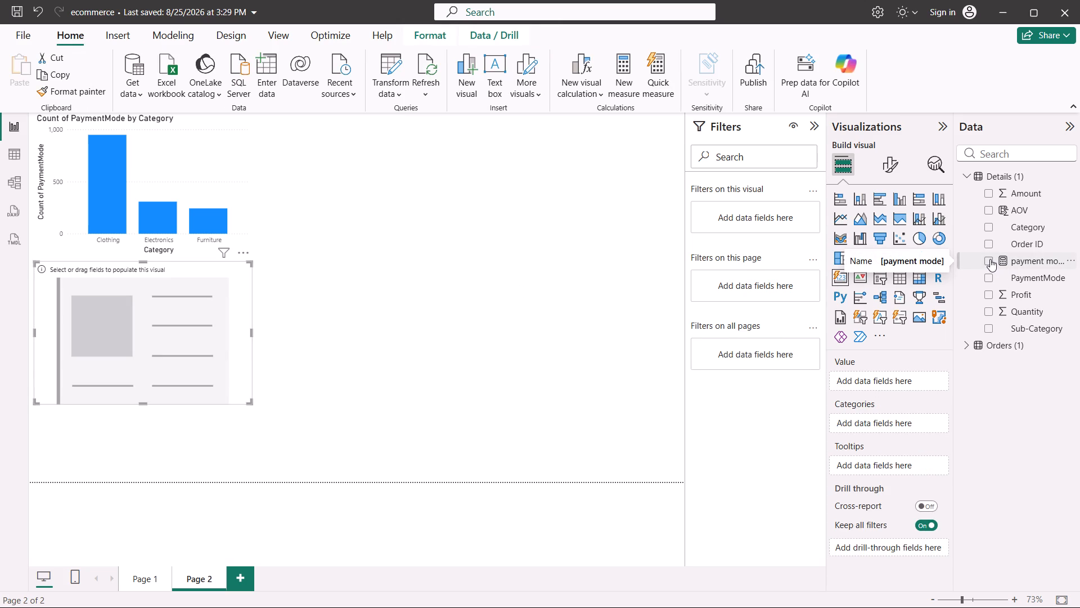
click(990, 259)
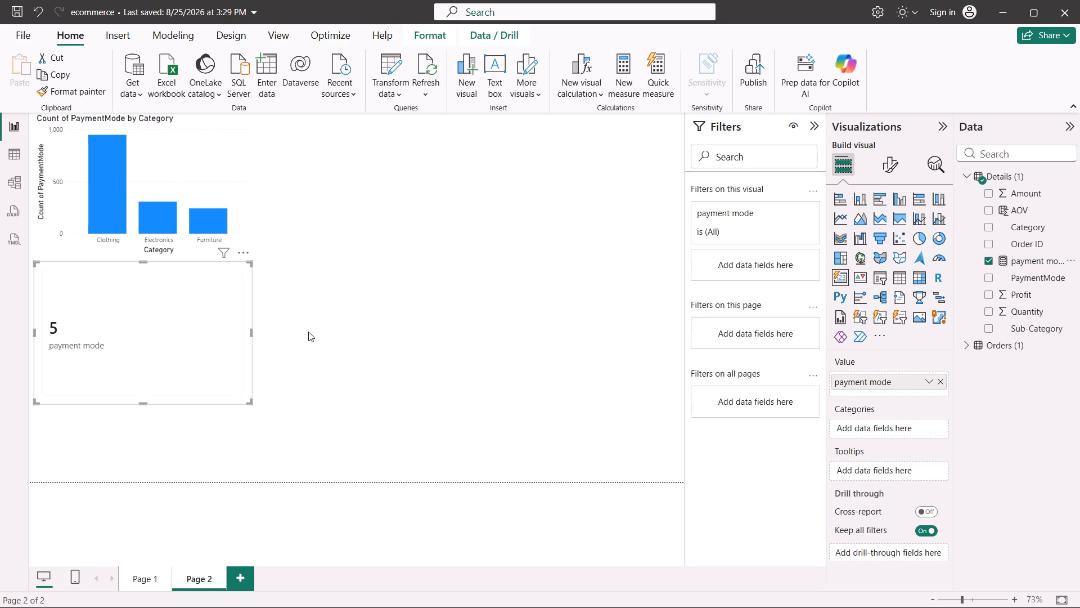
Narrow the payment mode card and move it beside the Count of PaymentMode by Category chart.
drag(252, 330, 195, 325)
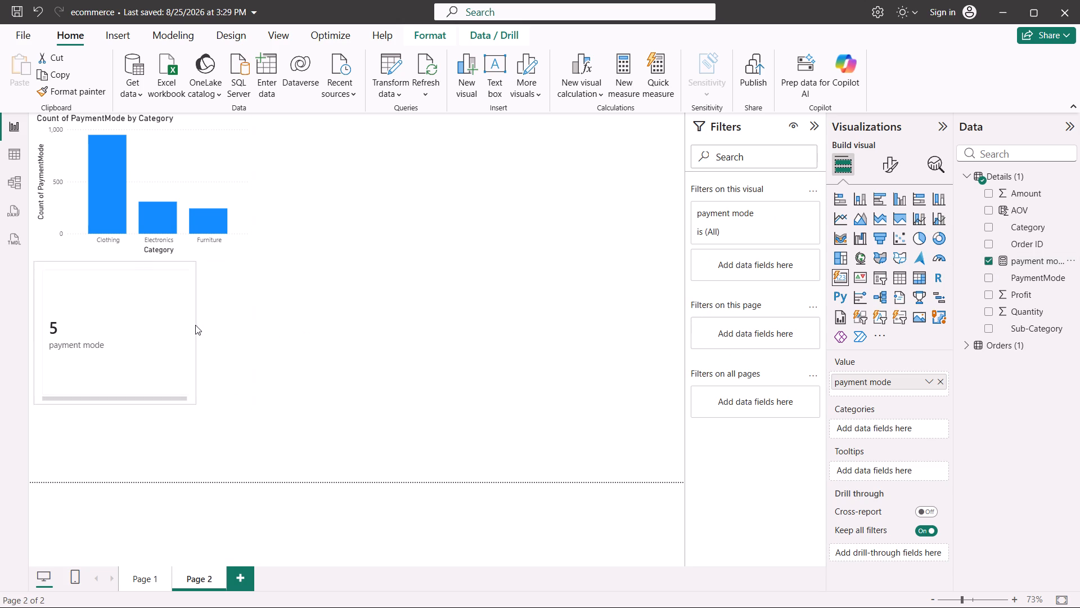
drag(195, 325, 193, 323)
drag(116, 324, 317, 215)
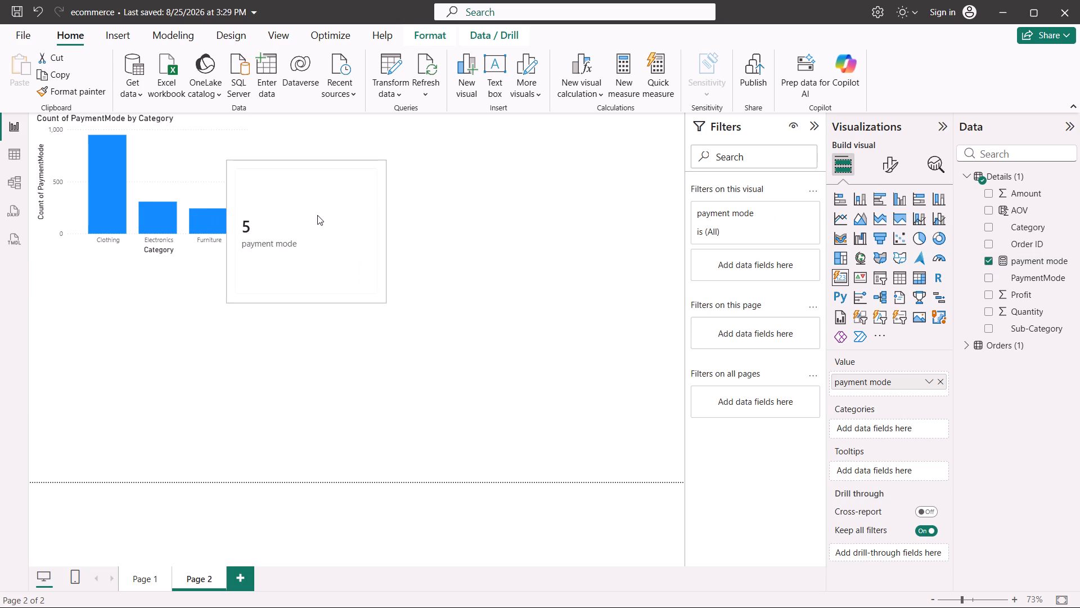
drag(317, 215, 318, 214)
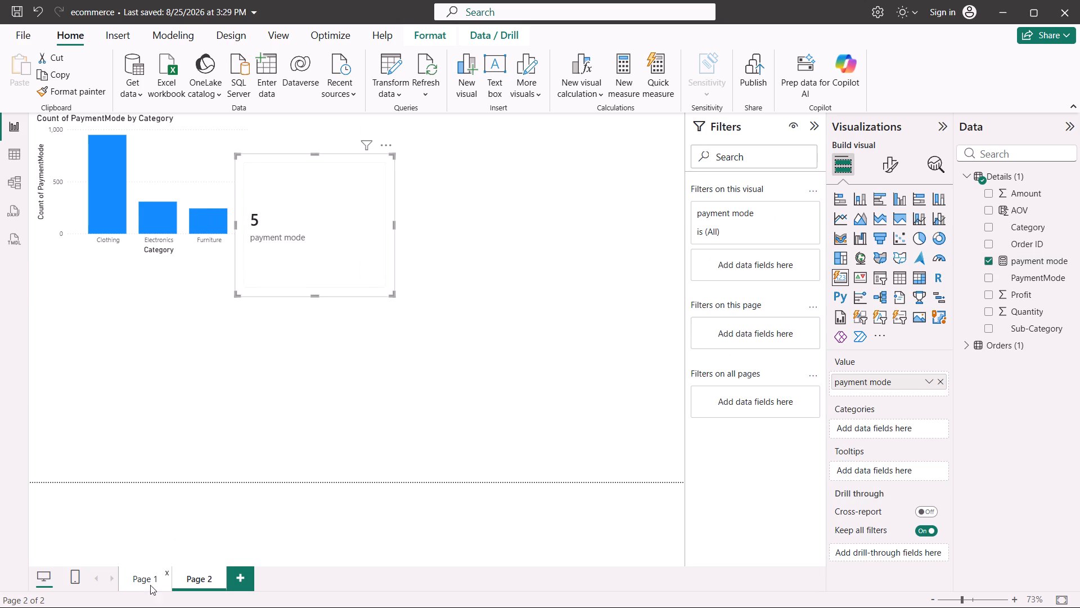
Look through the Details (1) table rows to examine the PaymentMode values across categories.
click(140, 580)
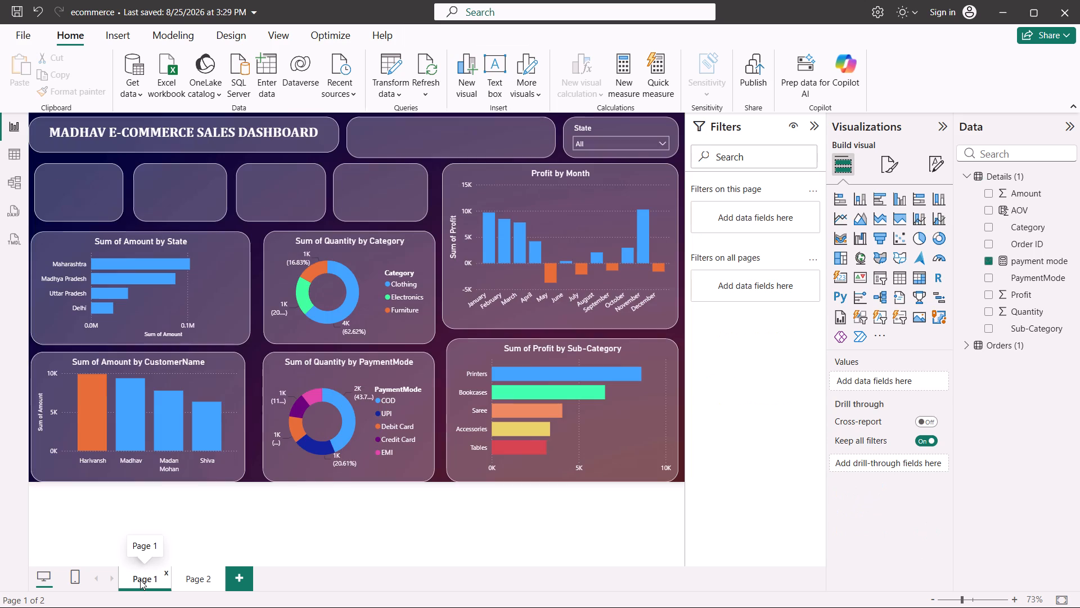
click(11, 142)
scroll(323, 261, down, 2)
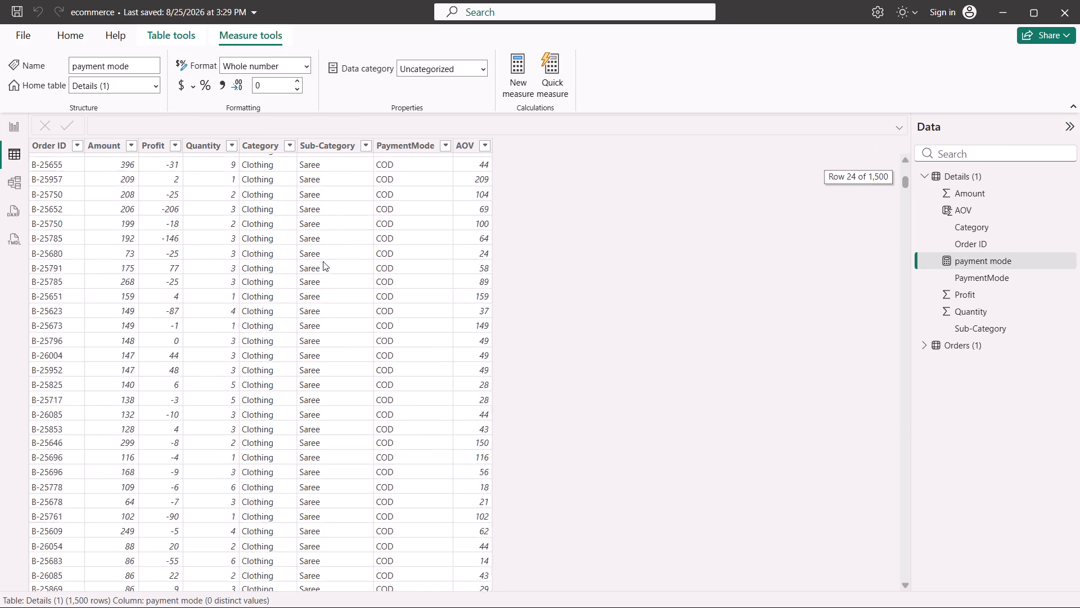
scroll(323, 261, down, 11)
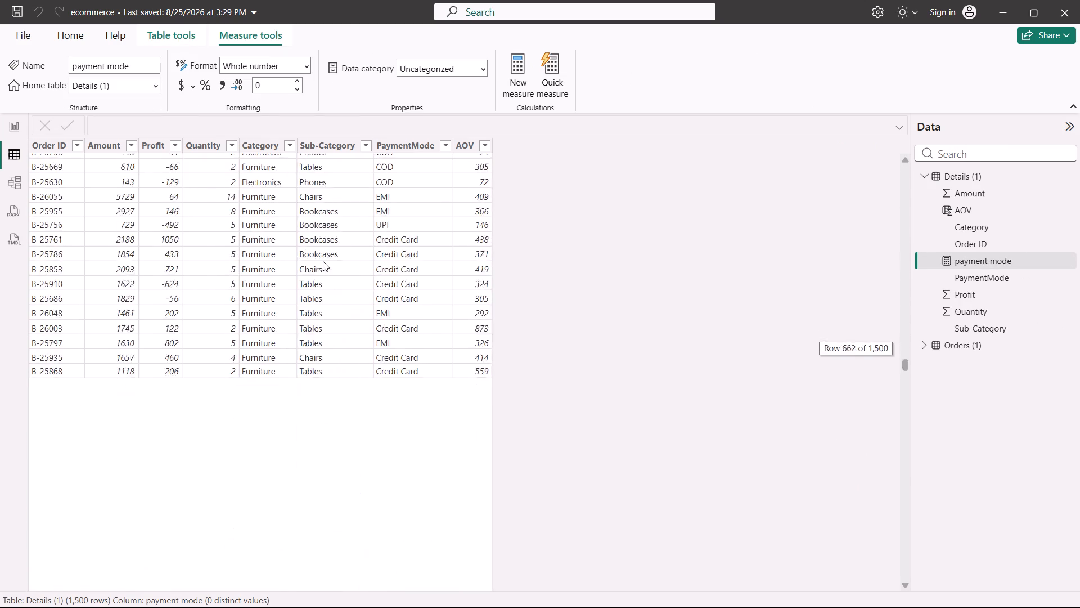
scroll(323, 261, down, 10)
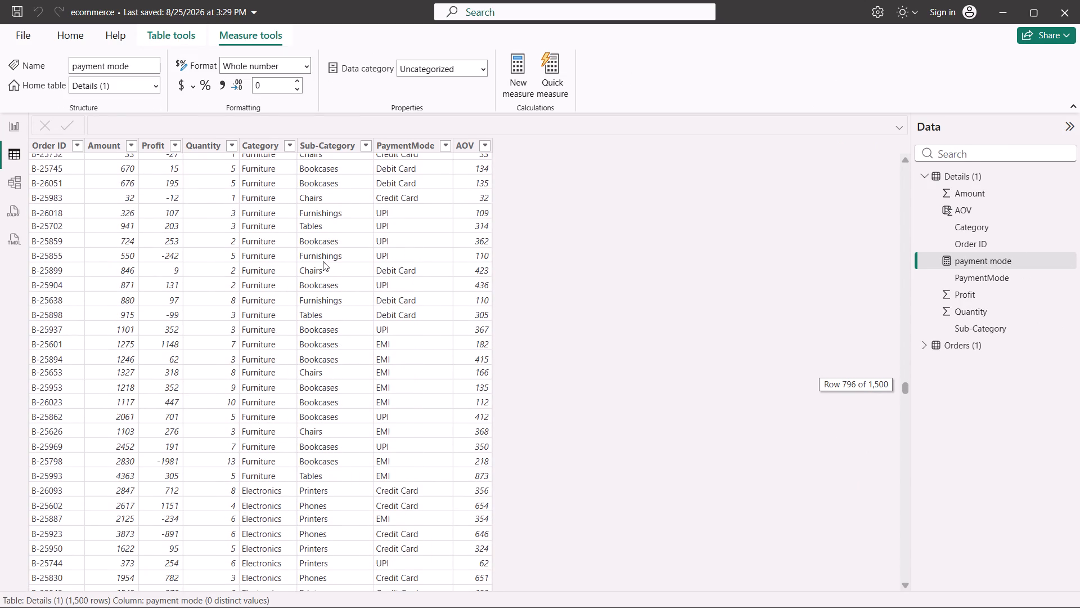
scroll(323, 261, down, 6)
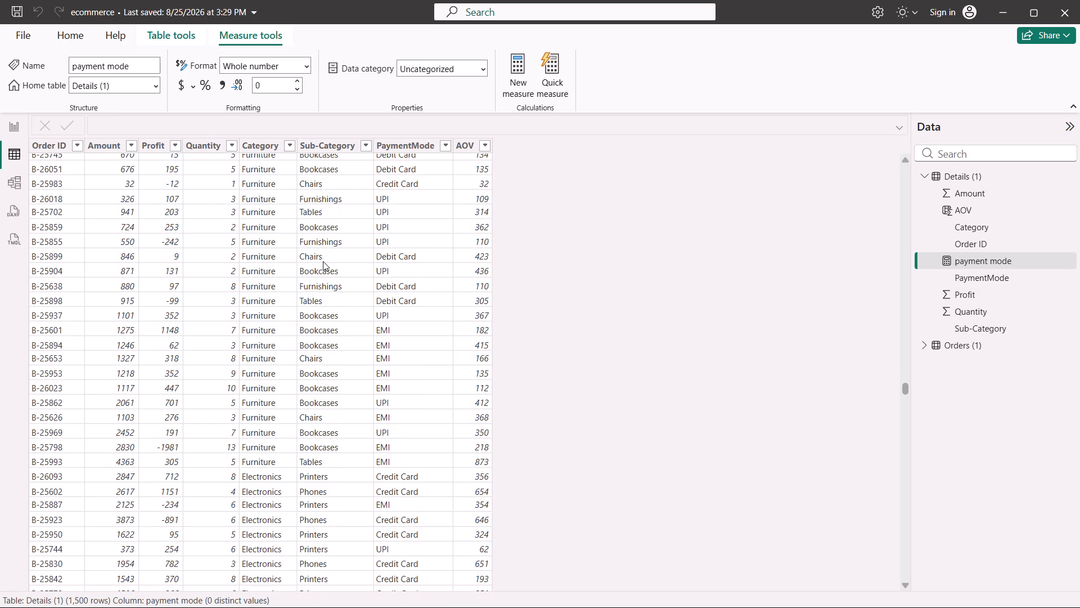
scroll(323, 261, down, 3)
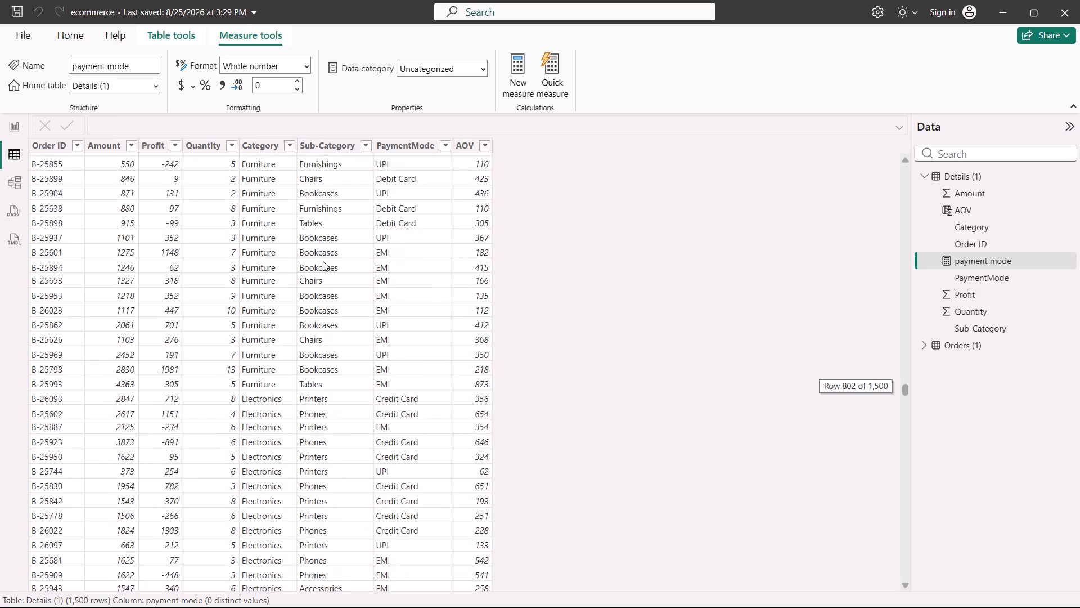
scroll(323, 261, down, 5)
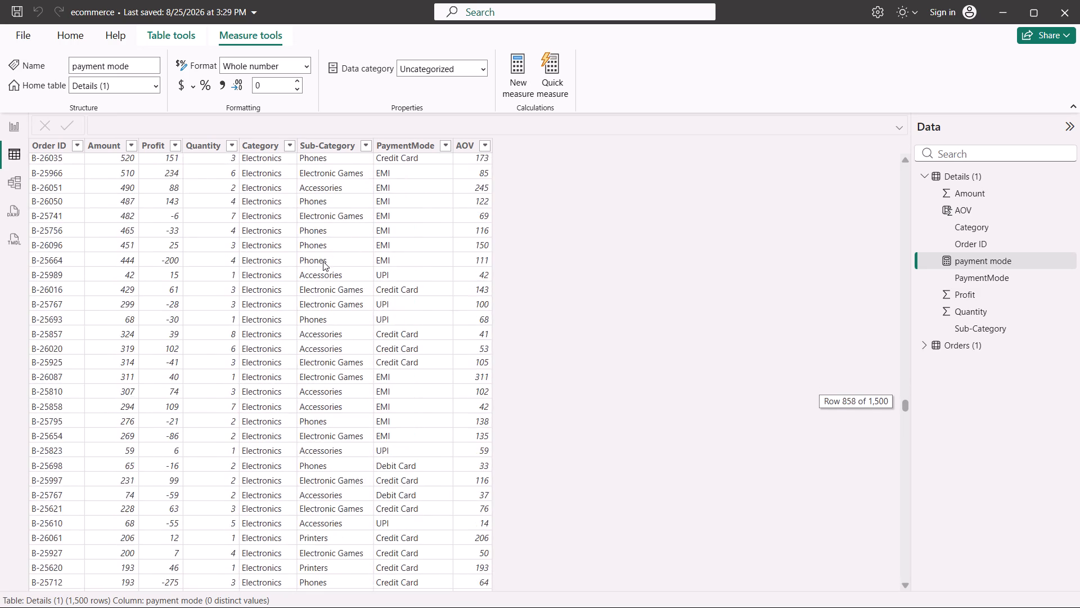
scroll(323, 261, down, 2)
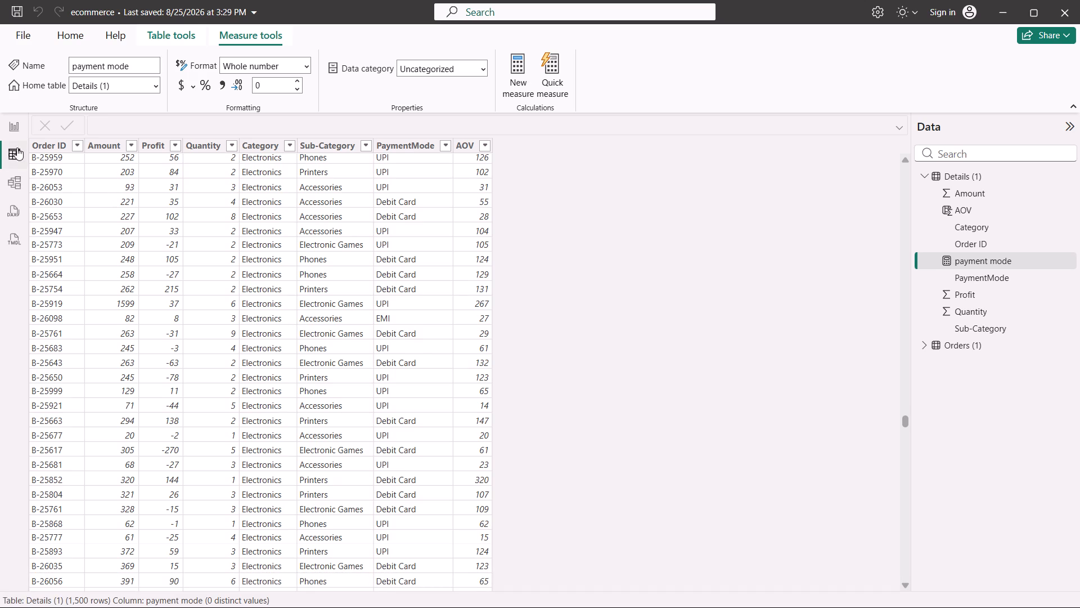
Return to the report and inspect the quarter slicer on Page 1 and the payment mode card on Page 2.
click(10, 124)
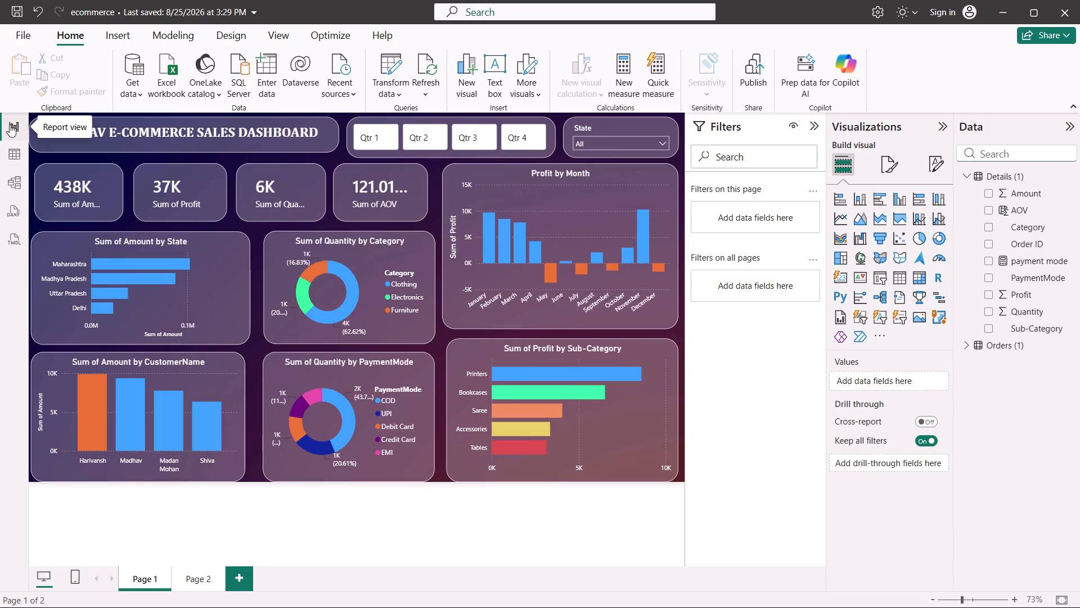
click(424, 118)
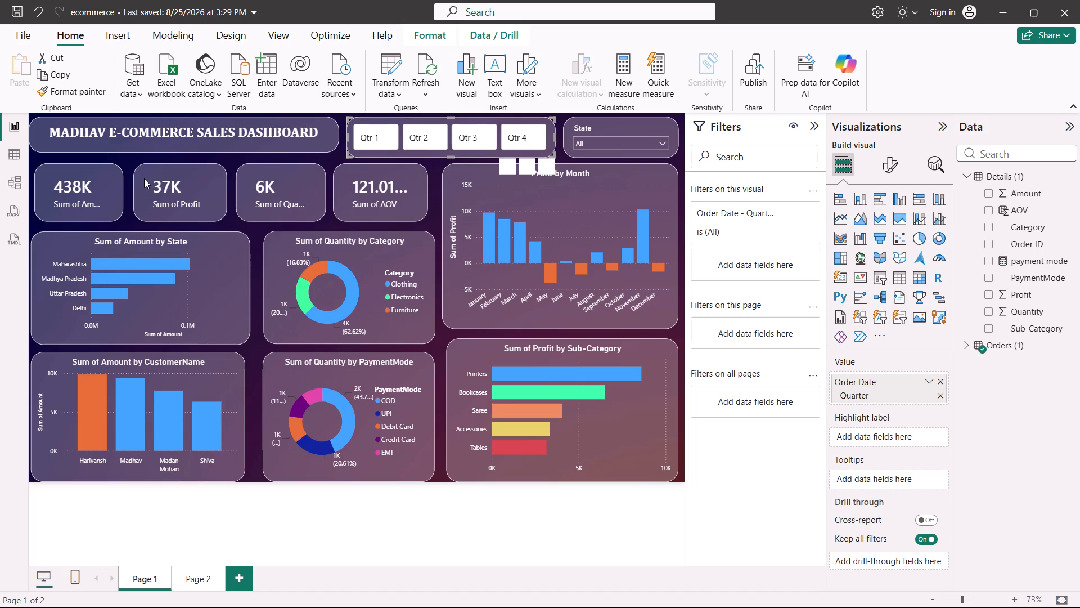
click(202, 577)
click(263, 197)
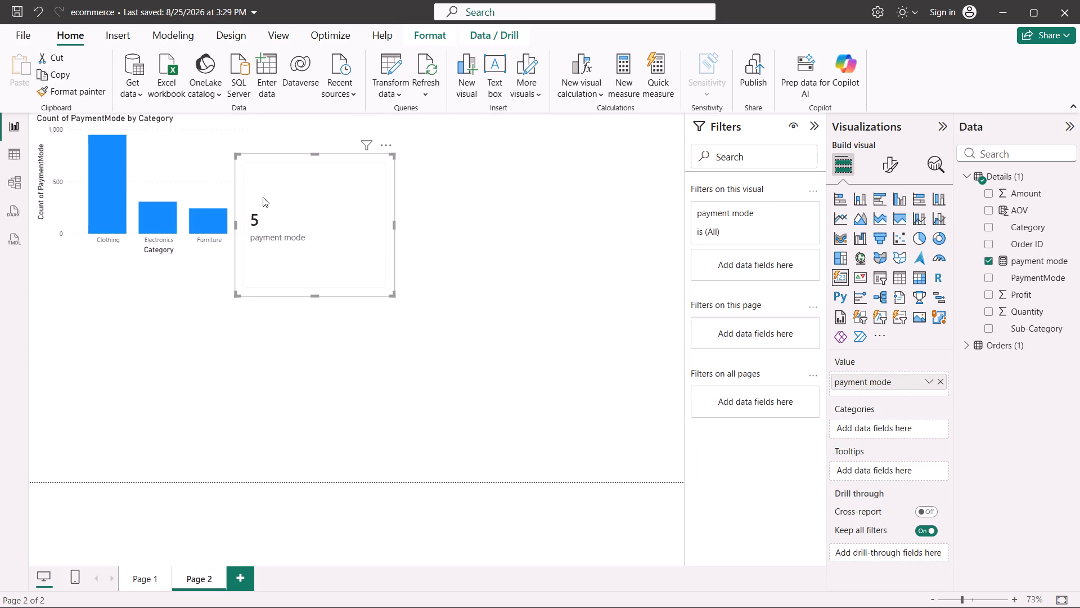
click(172, 31)
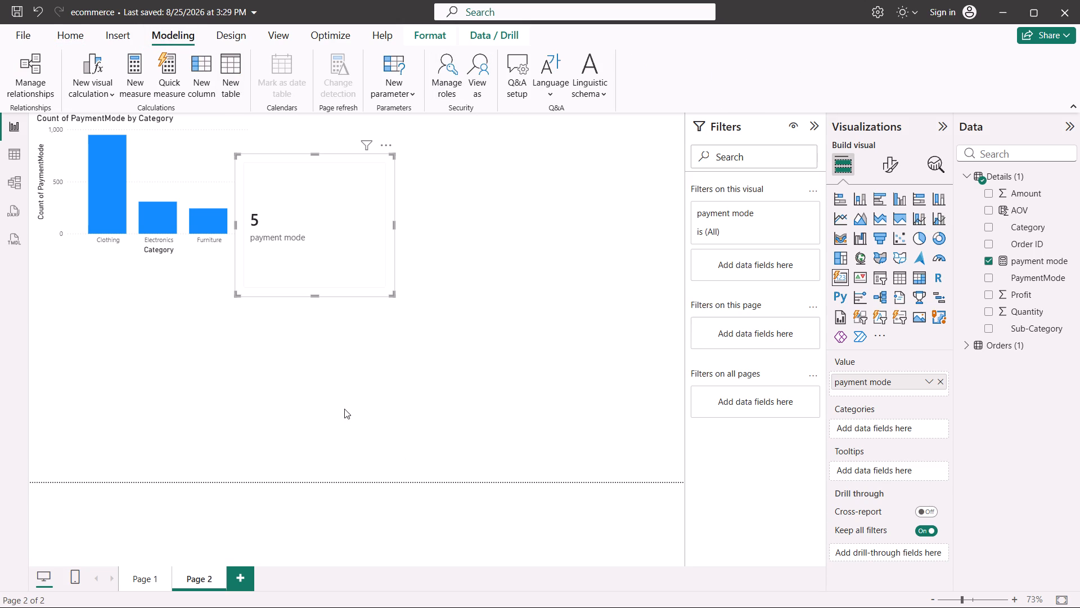
Capture a screen snip of the four KPI cards, from Sum of Amount to Sum of AOV, on Page 1.
click(145, 577)
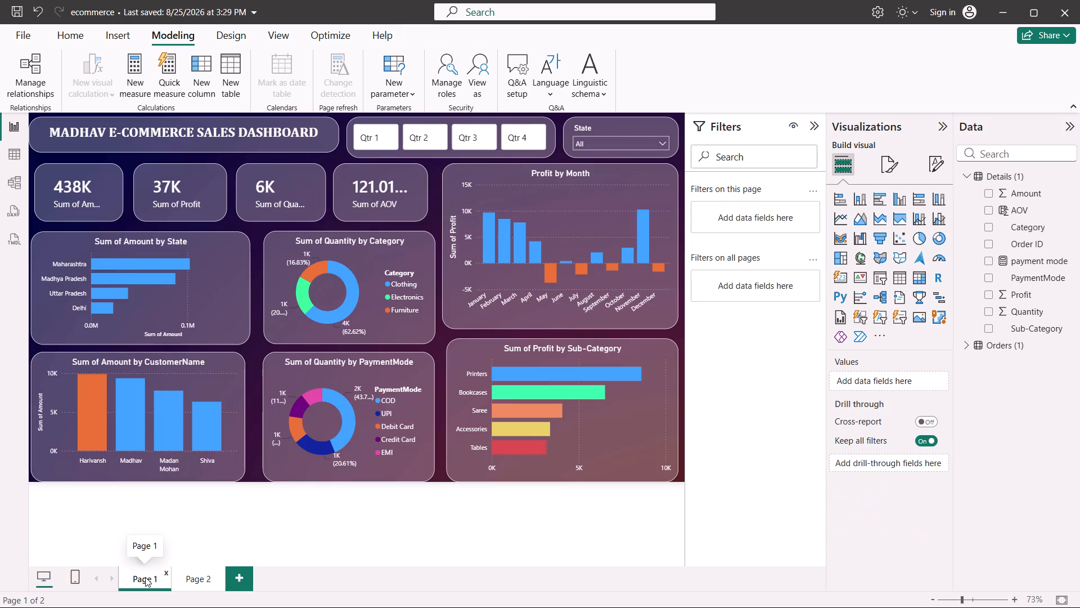
key(Print)
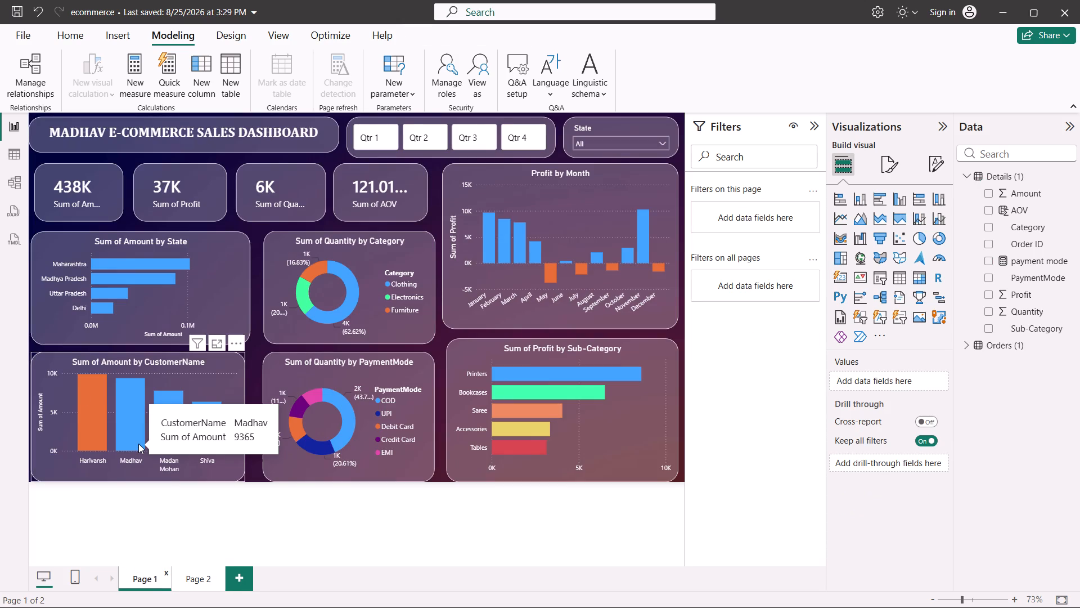
drag(29, 150, 220, 254)
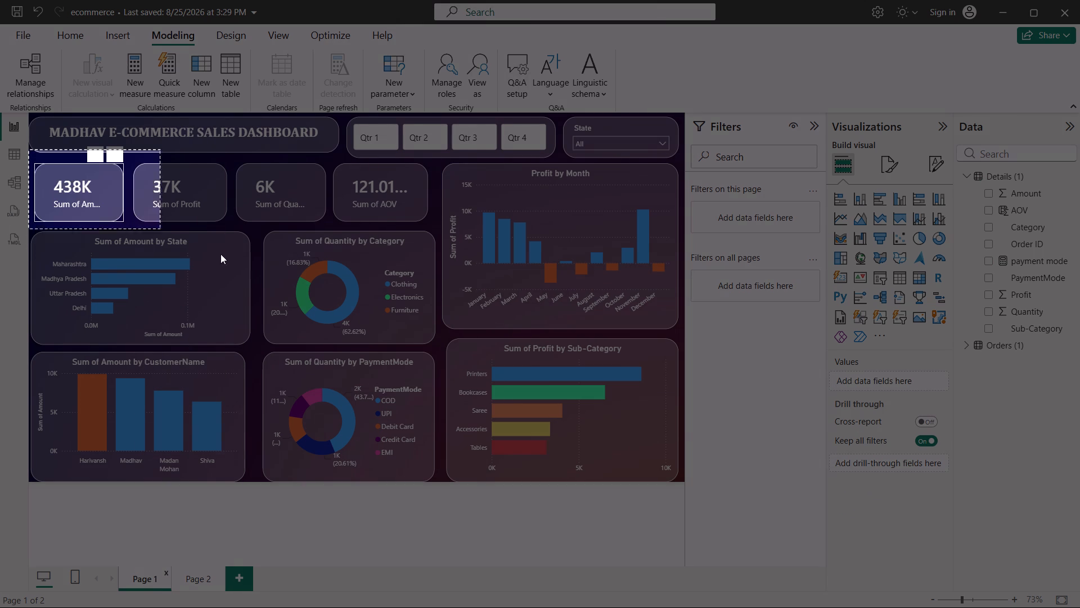
drag(220, 254, 424, 235)
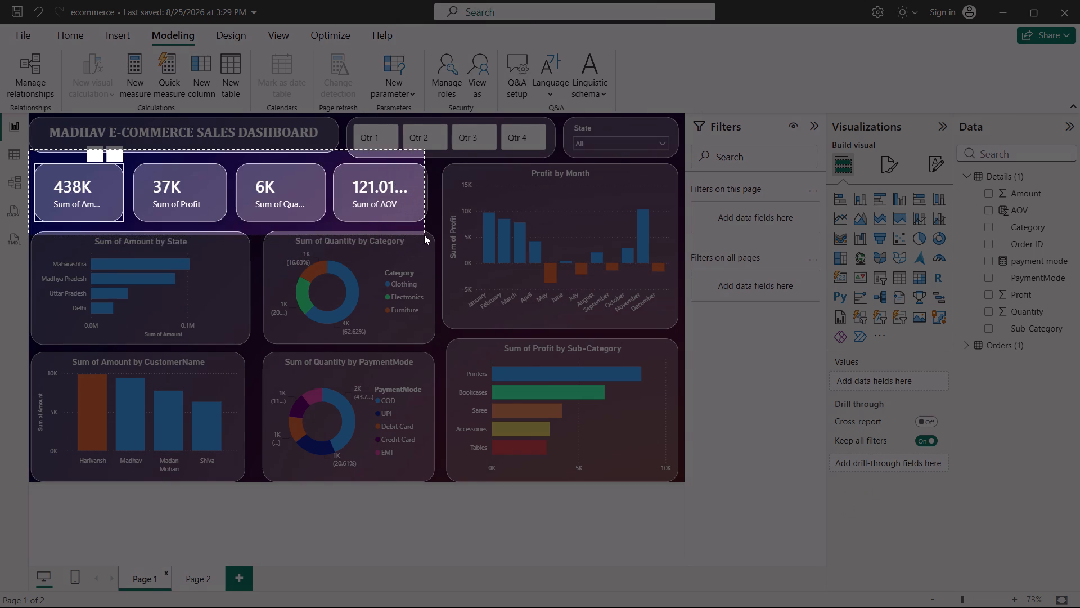
drag(424, 235, 430, 233)
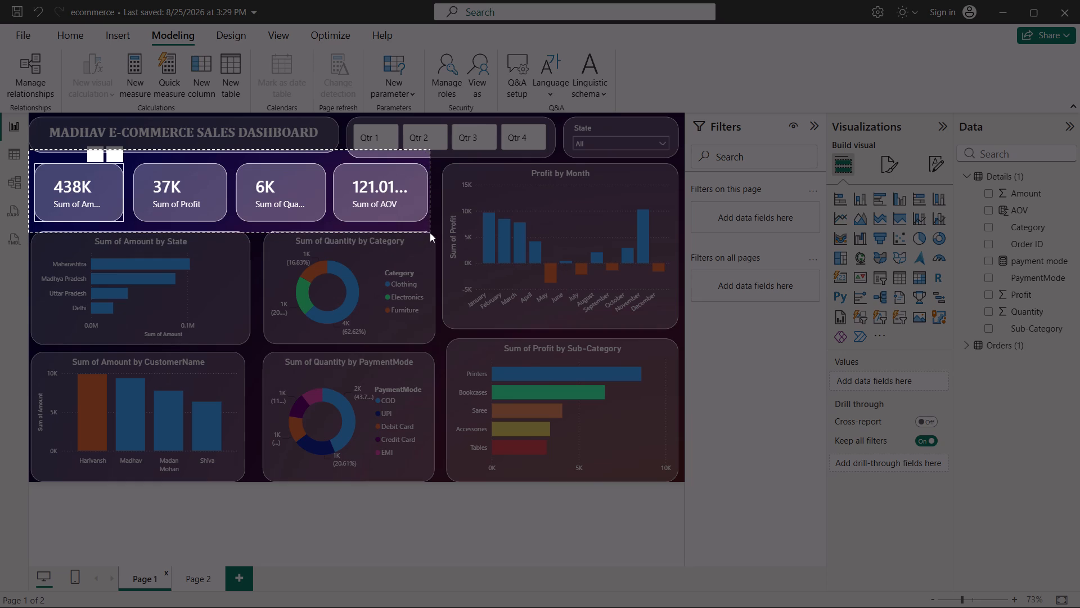
drag(430, 233, 428, 233)
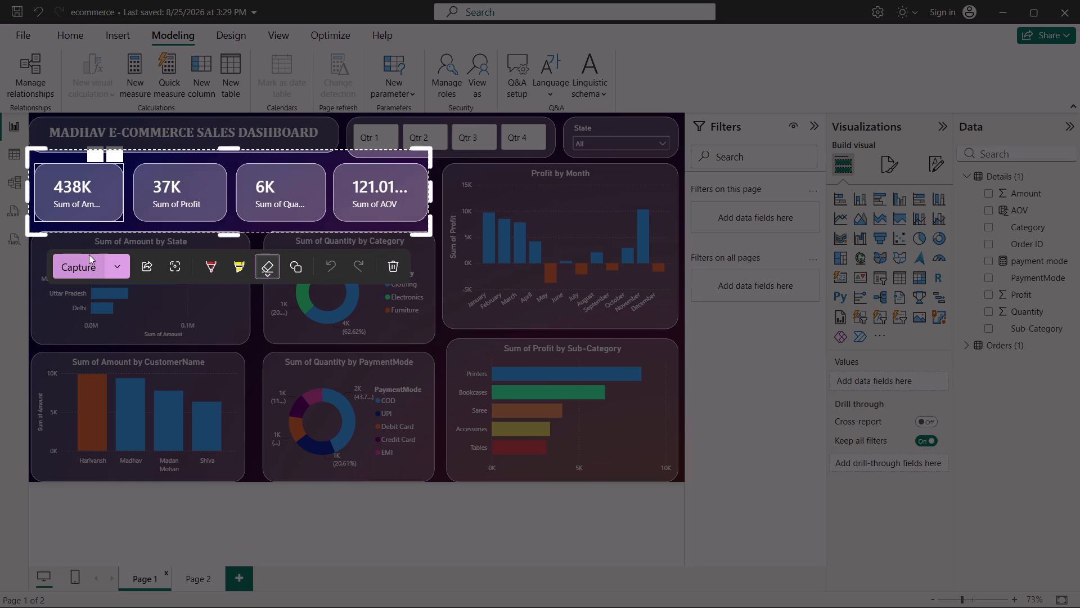
click(85, 264)
Compare the Sum of Amount card on Page 1 with the payment mode card on Page 2.
click(97, 199)
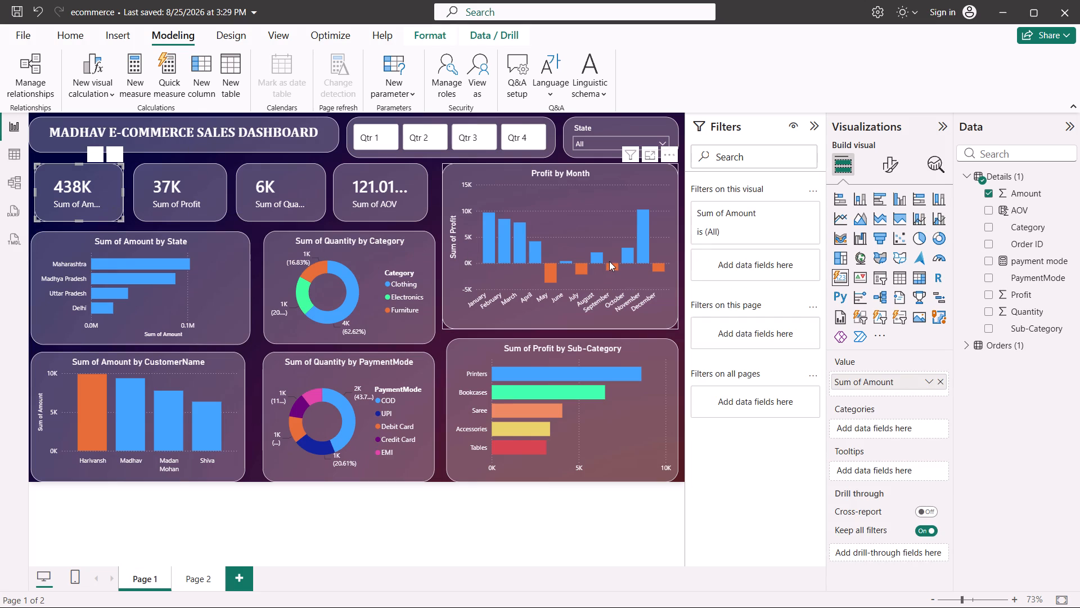
click(196, 569)
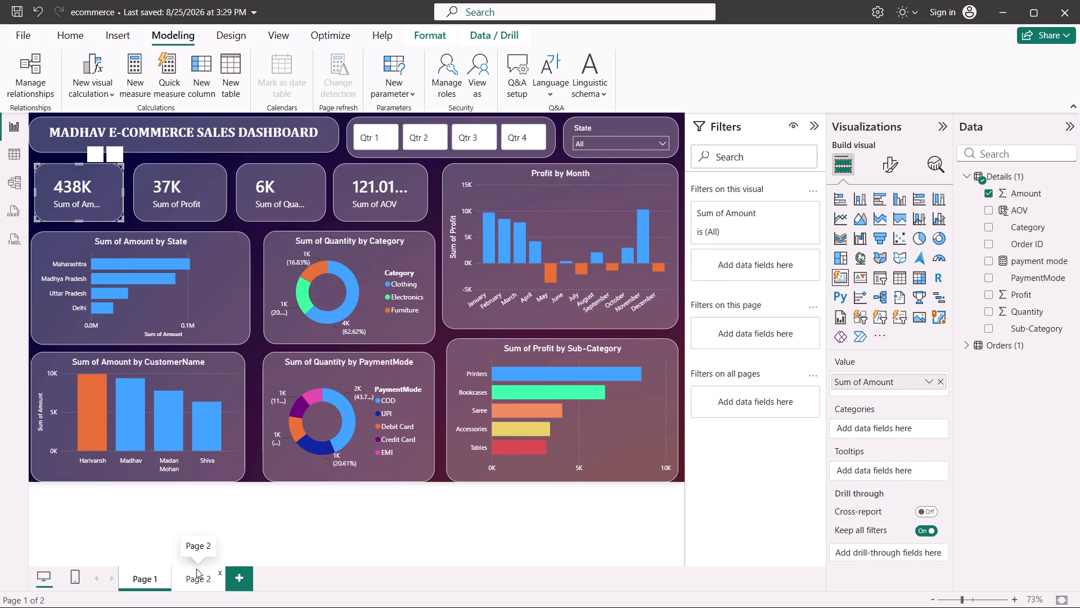
click(301, 230)
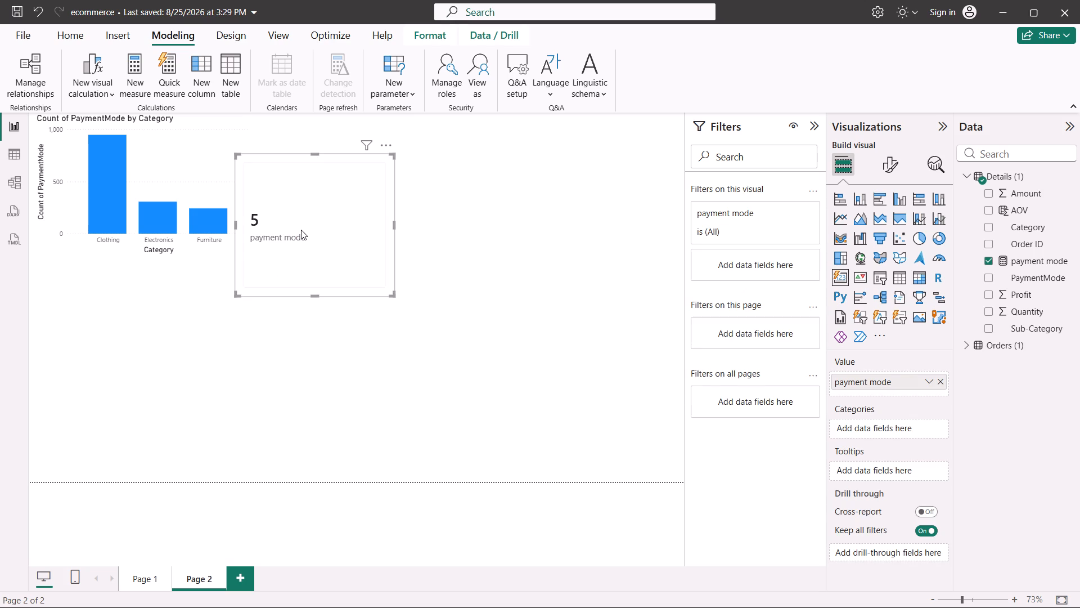
click(133, 587)
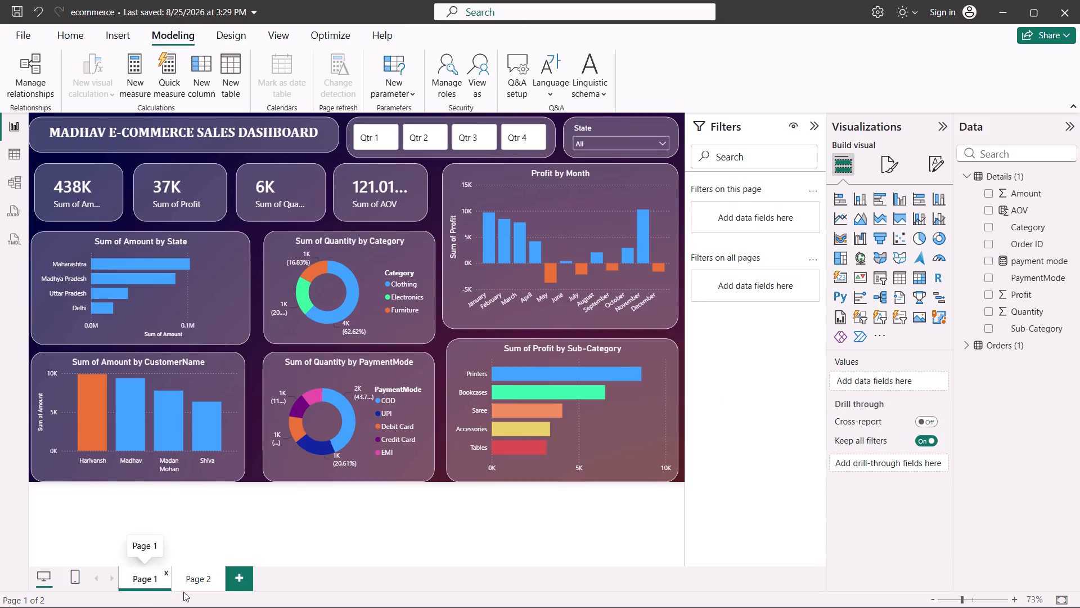
click(201, 580)
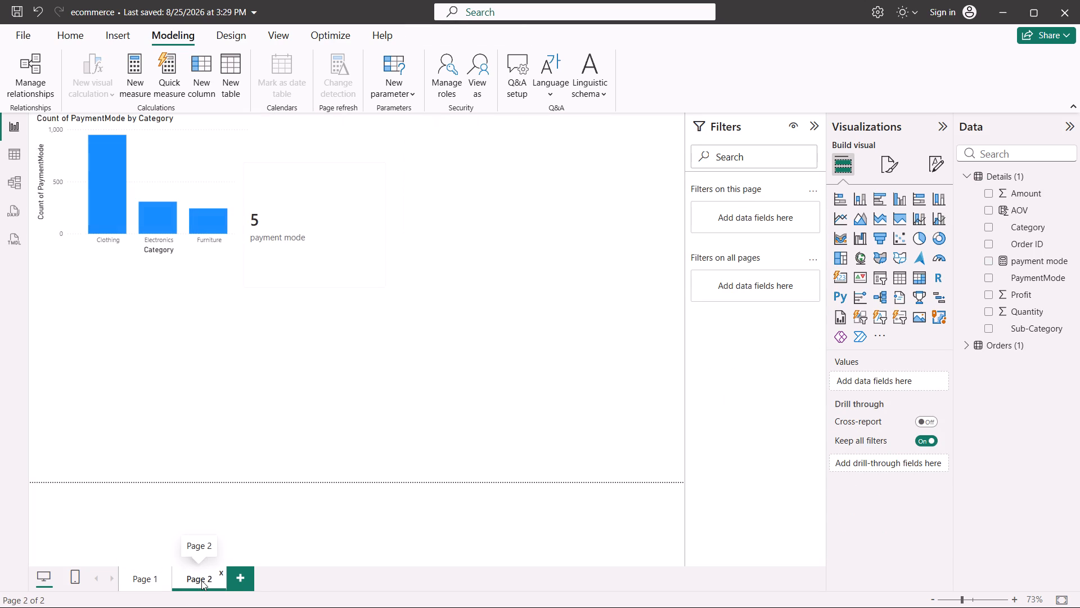
Look through the payment mode card's format settings for multi-card layout, card layout, shape and padding.
click(349, 239)
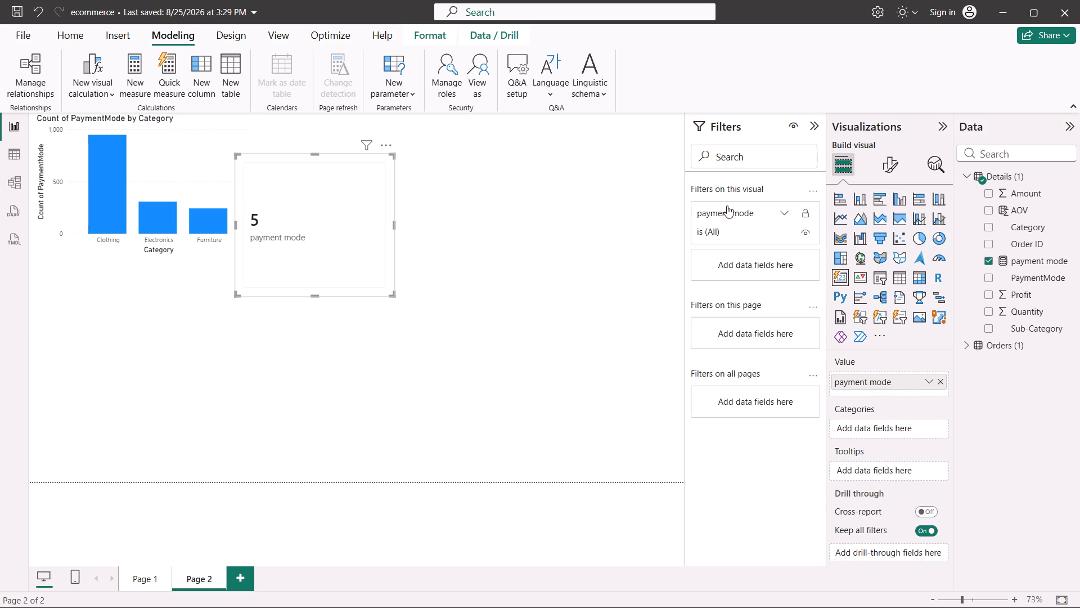
click(898, 162)
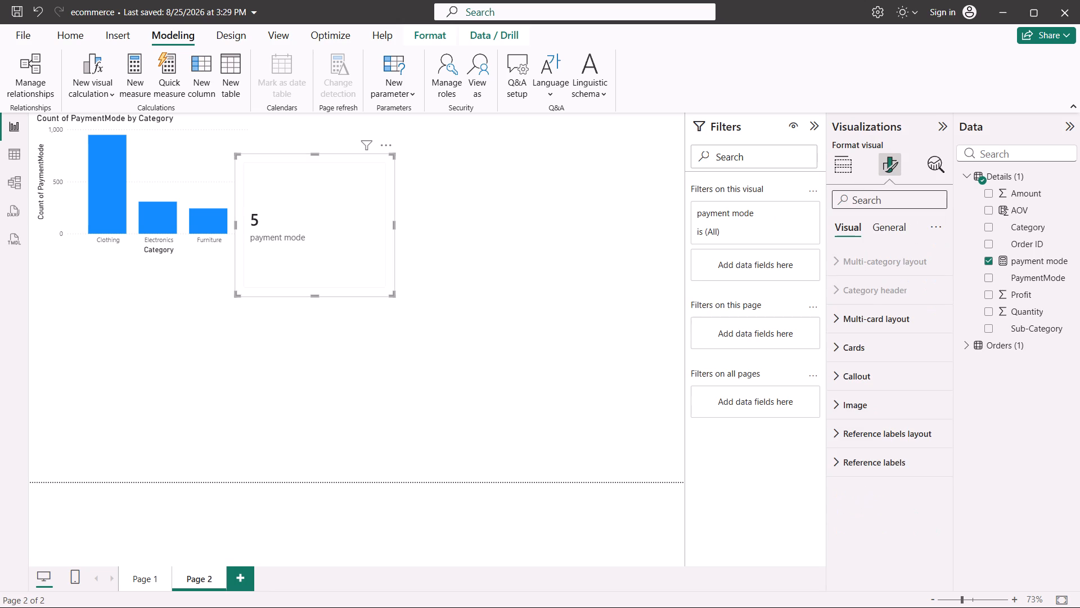
click(857, 311)
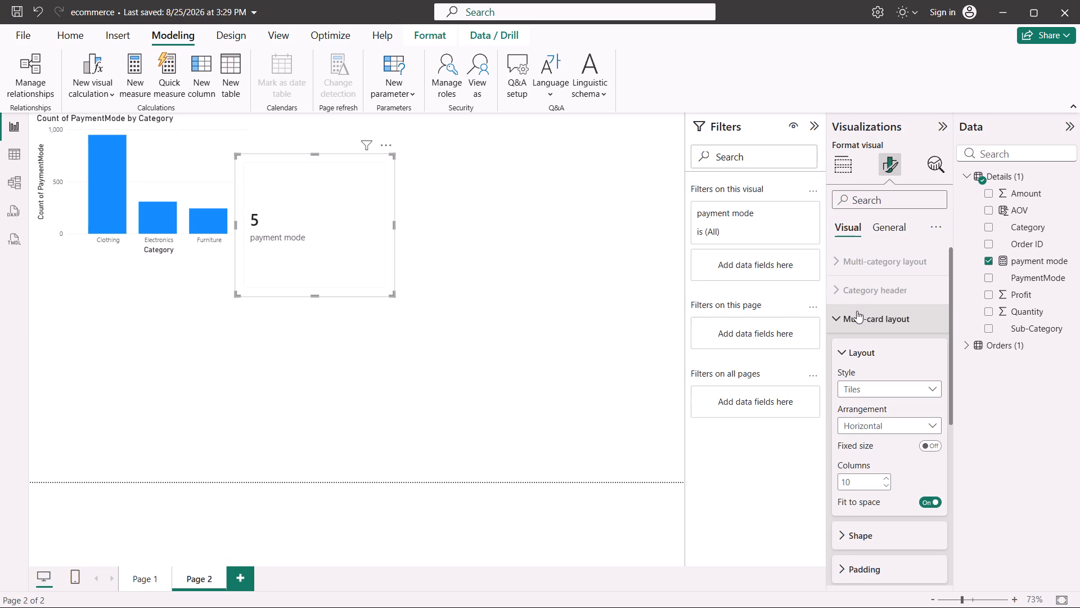
click(853, 316)
click(842, 343)
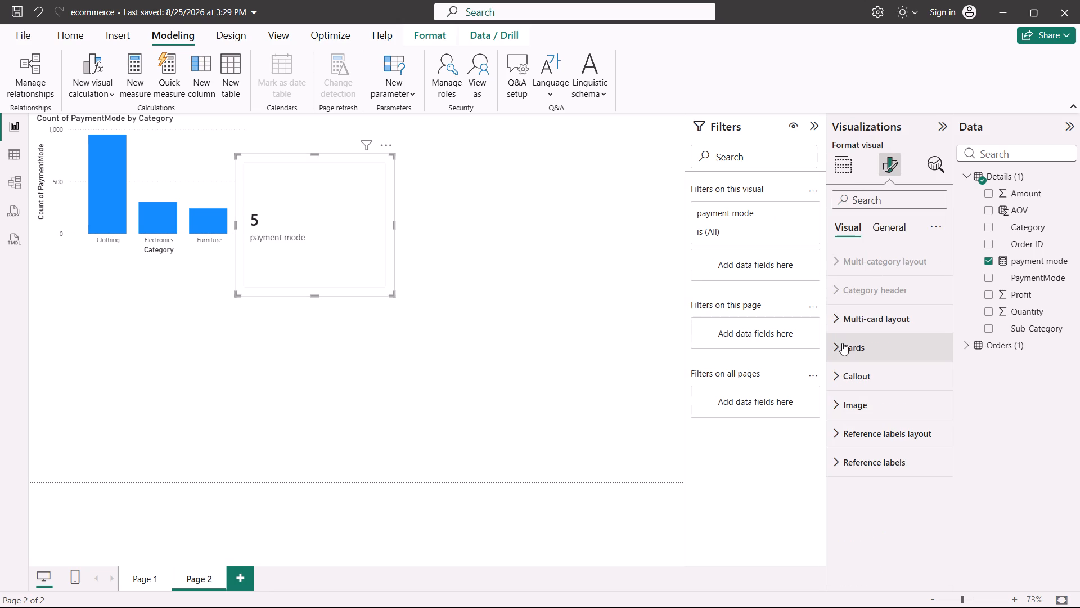
scroll(842, 343, down, 1)
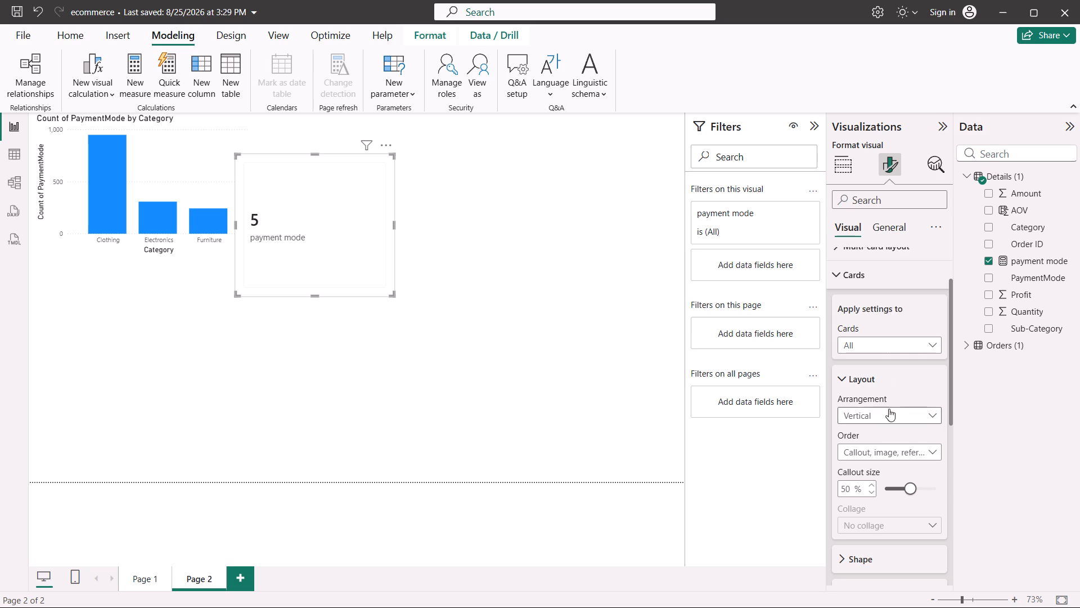
scroll(889, 409, down, 2)
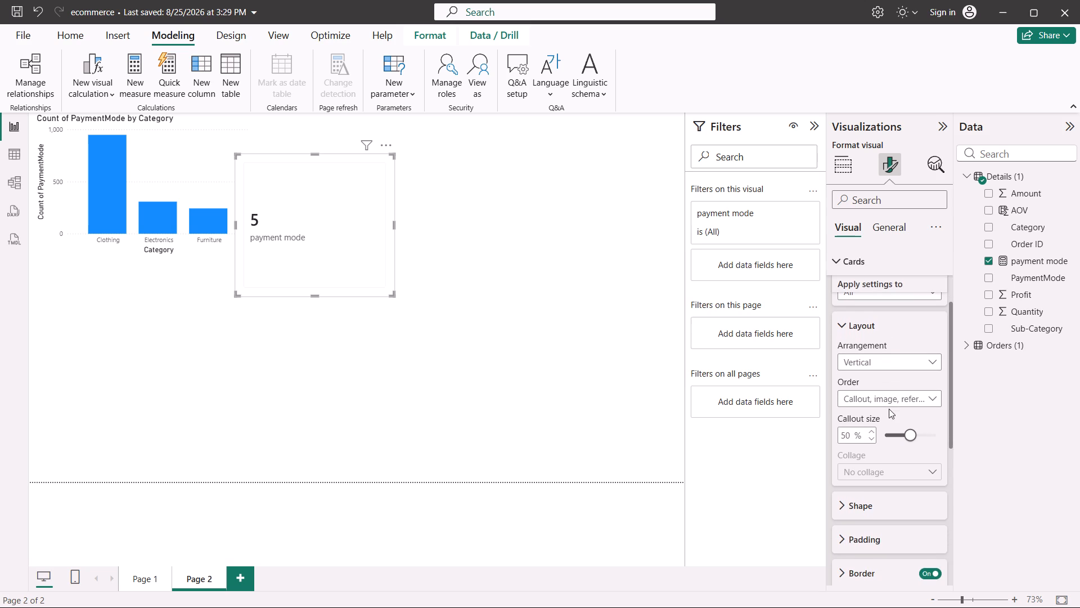
scroll(889, 409, up, 1)
scroll(889, 409, down, 2)
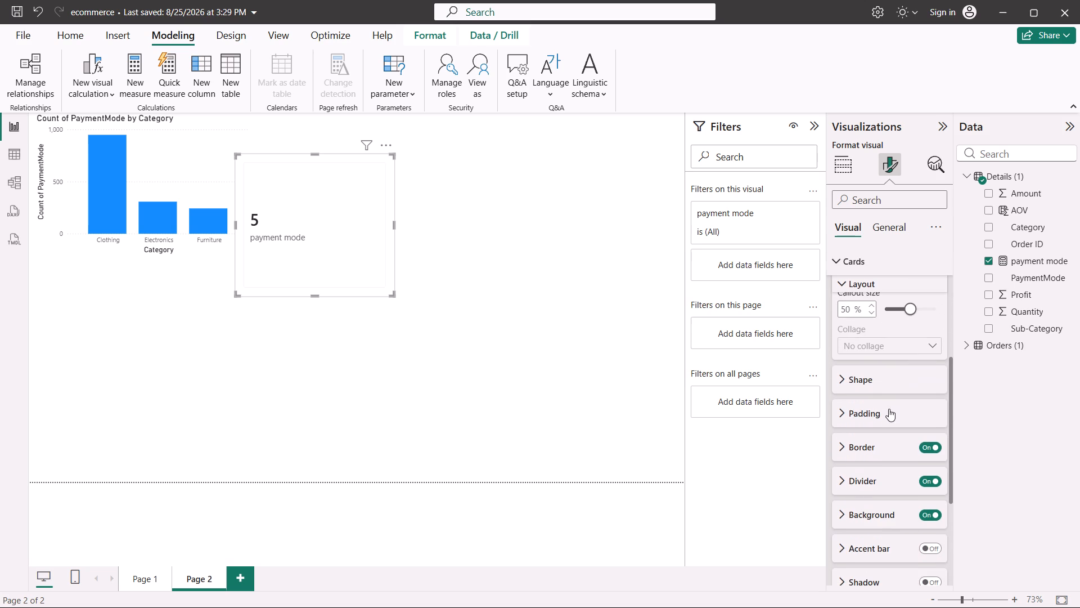
click(858, 380)
scroll(858, 380, down, 1)
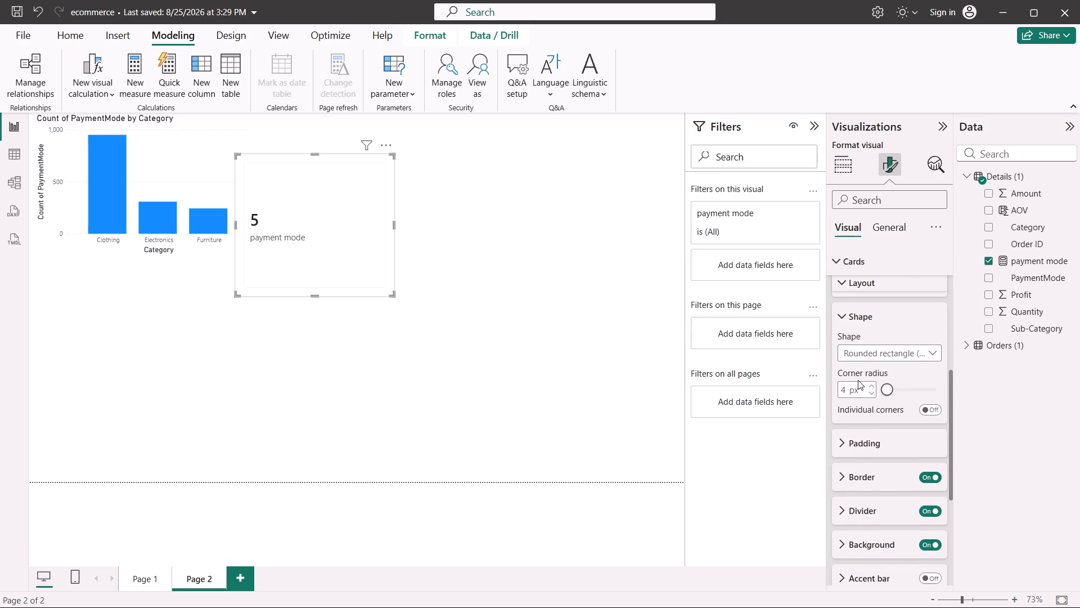
click(841, 444)
scroll(841, 444, down, 2)
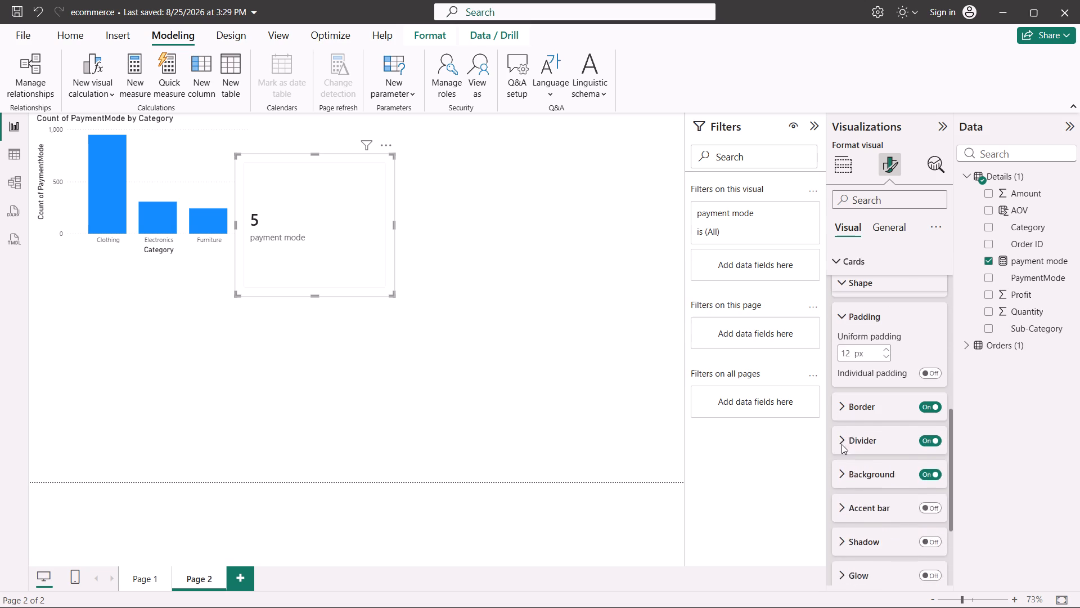
scroll(841, 444, down, 1)
Fill the payment mode card's inner background with the bright theme blue and set its transparency to 19%.
click(837, 459)
scroll(837, 459, down, 1)
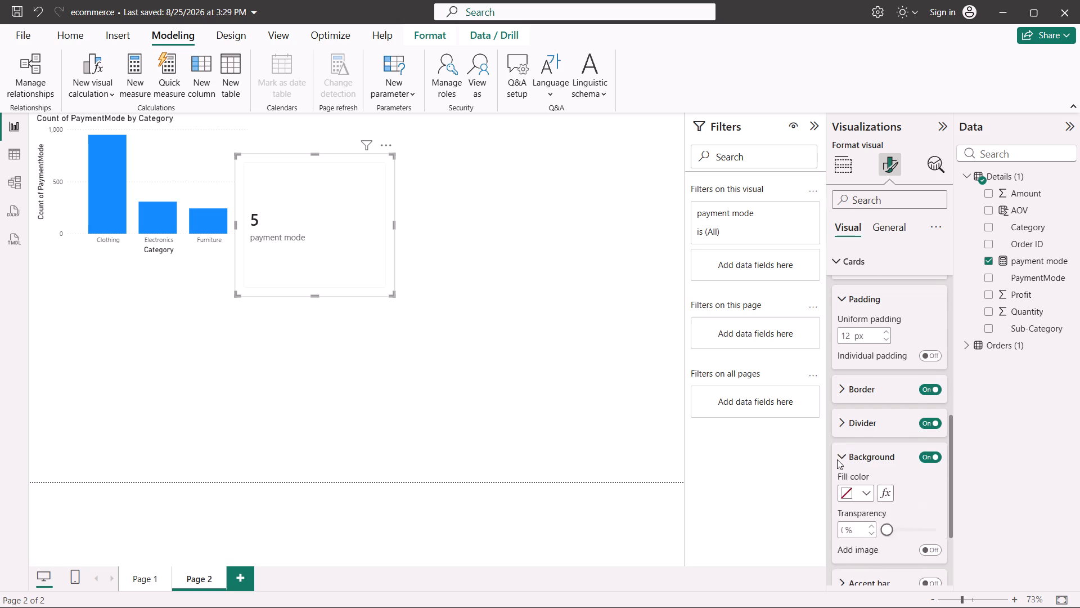
scroll(837, 459, down, 1)
click(860, 386)
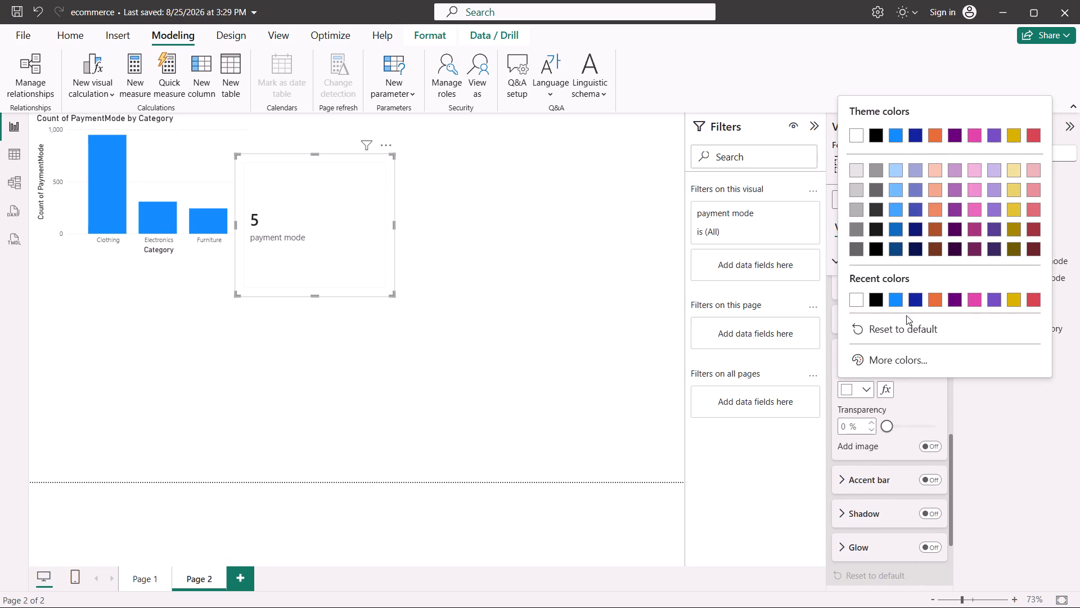
click(896, 303)
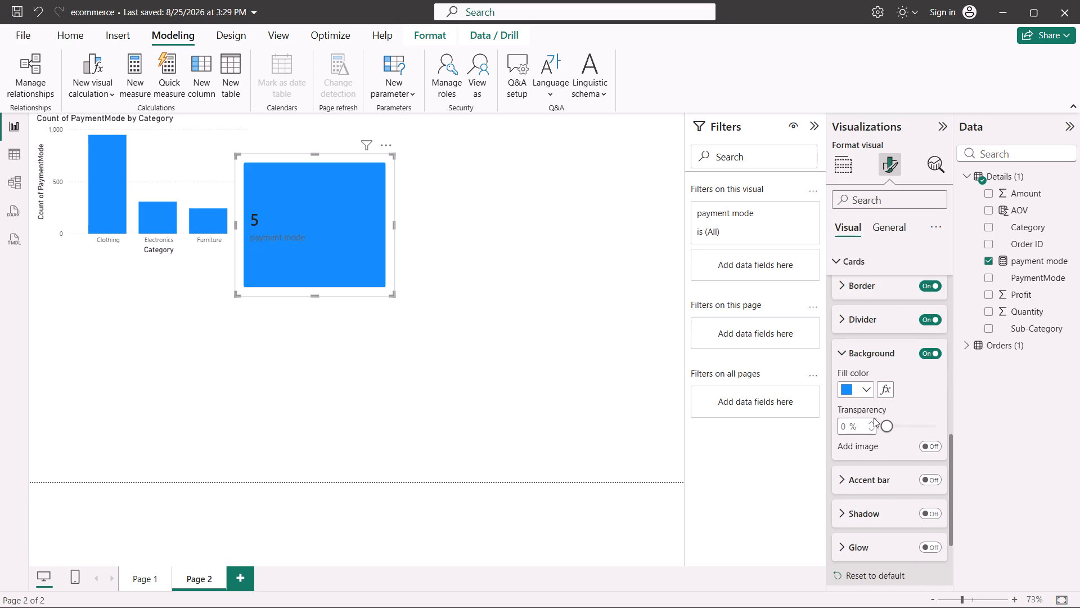
scroll(874, 418, down, 1)
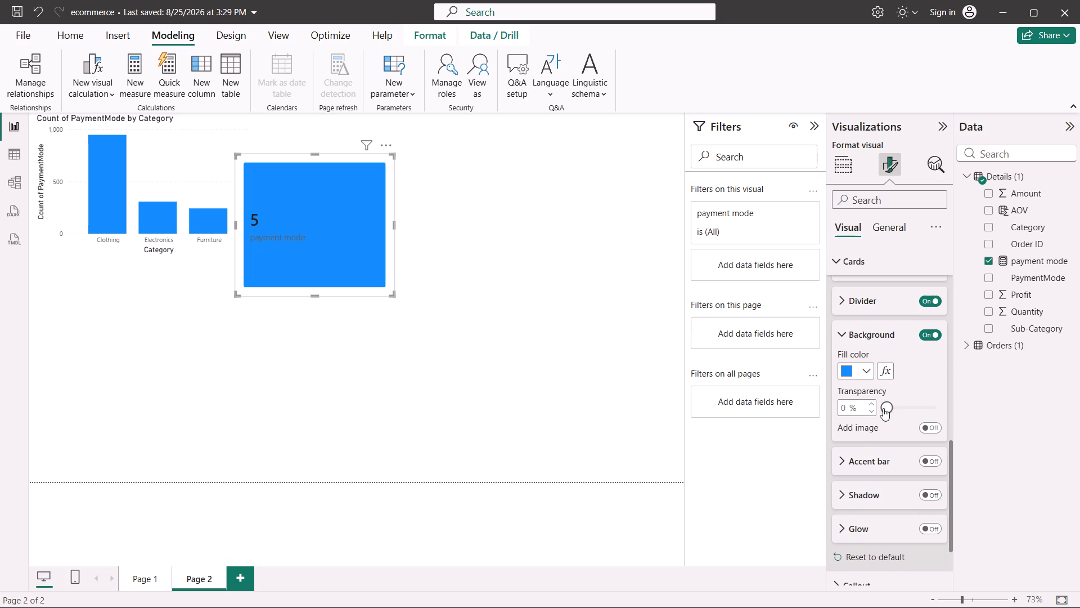
drag(883, 408, 895, 409)
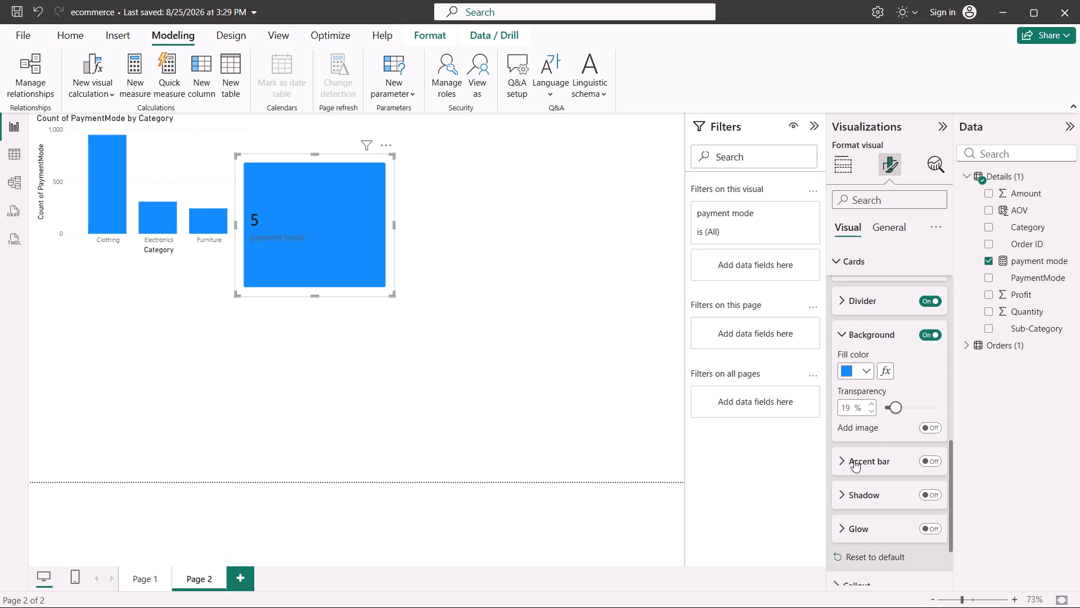
Turn on the card's accent bar and colour it dark grey.
click(845, 463)
click(923, 458)
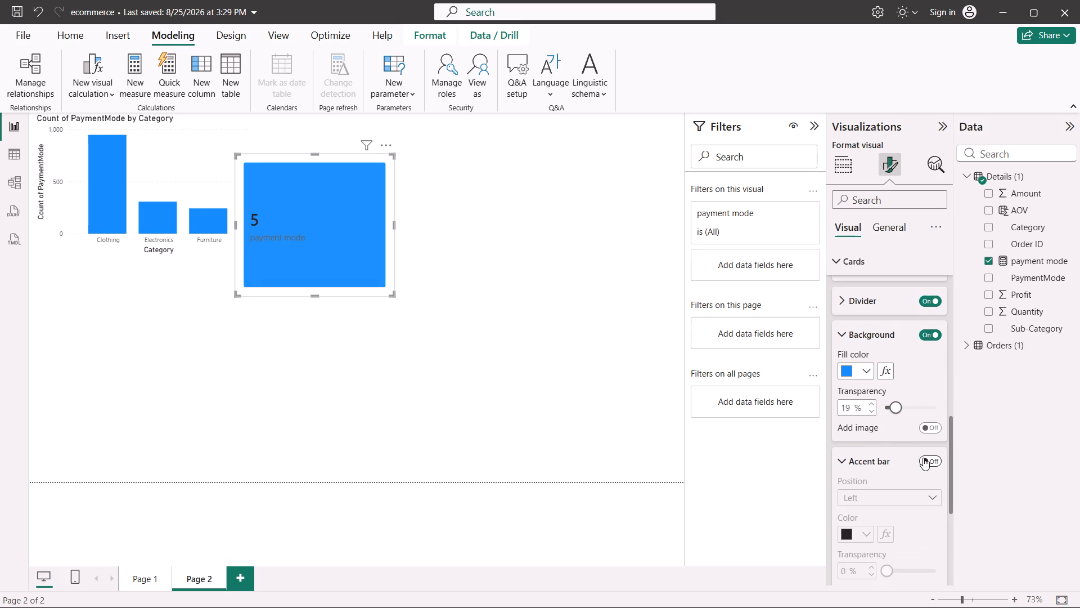
click(858, 530)
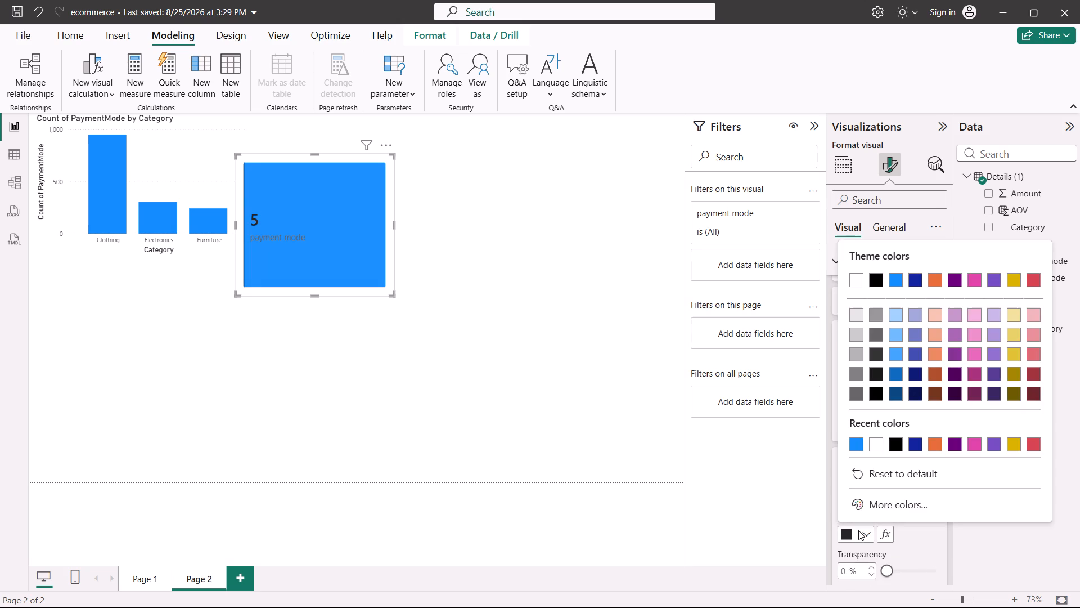
click(881, 357)
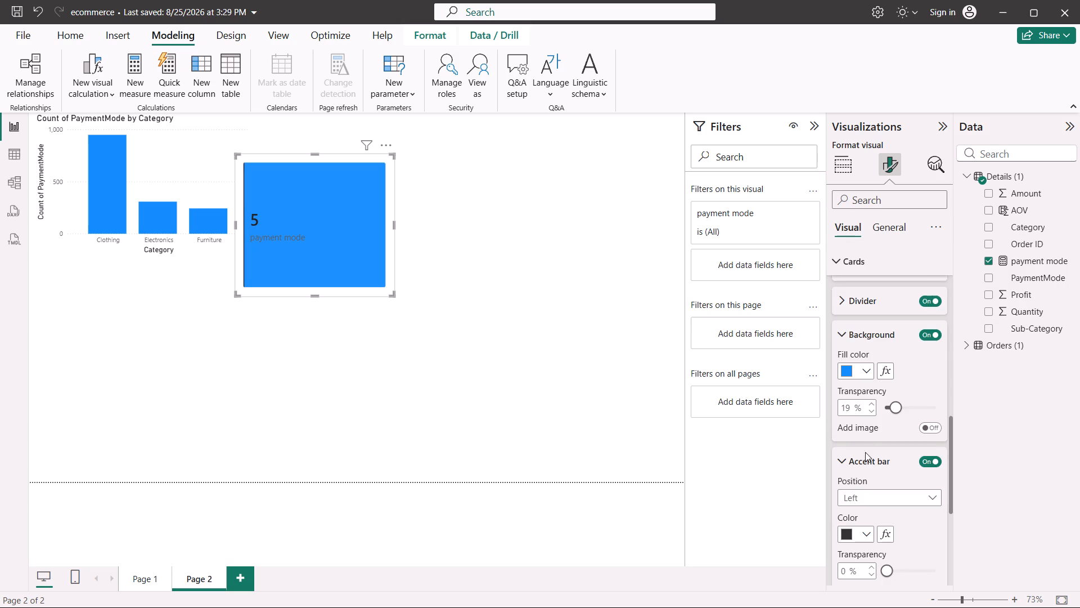
Turn on the shadow in the Cards settings of the payment mode card.
scroll(850, 518, down, 2)
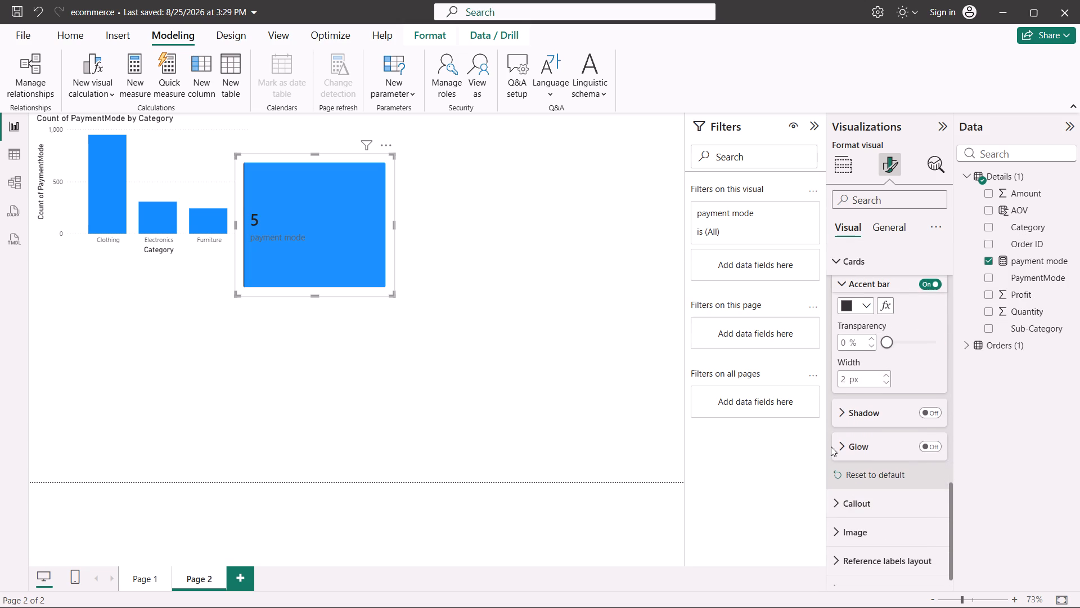
click(928, 410)
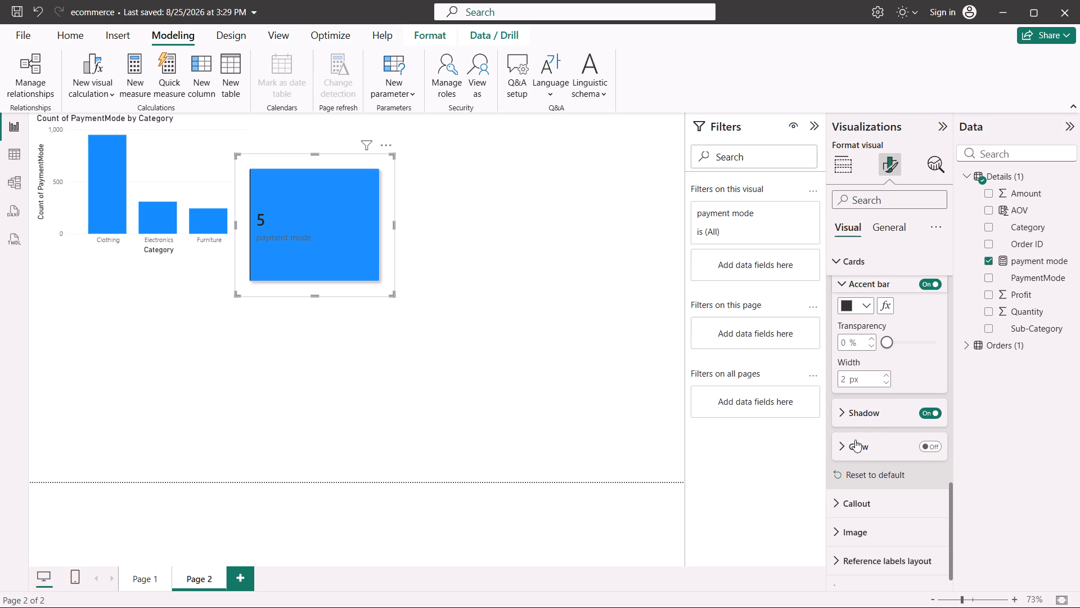
scroll(851, 444, down, 1)
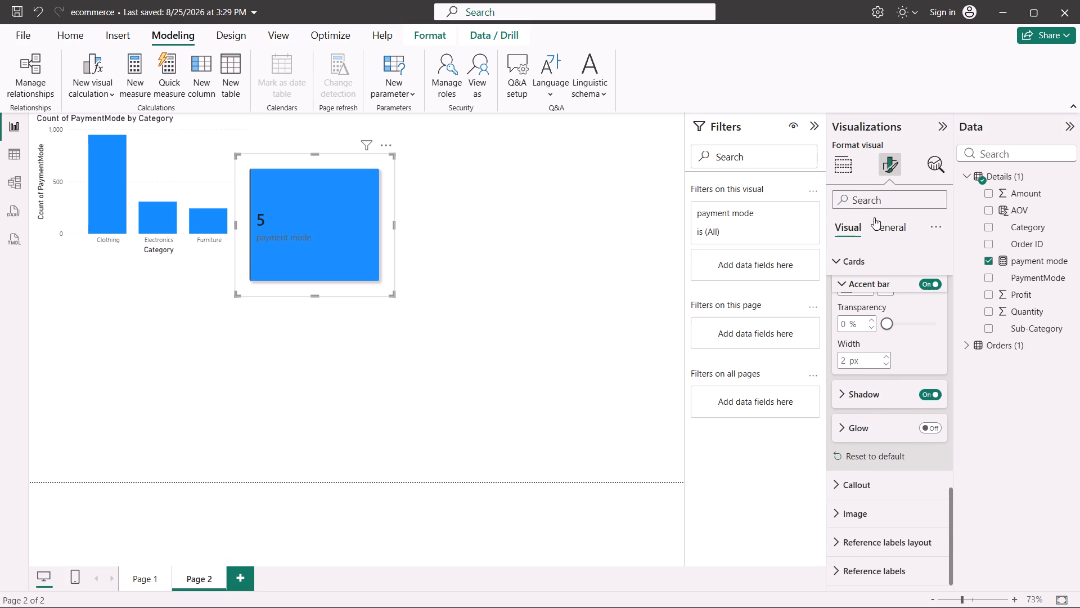
Set the payment mode visual's overall background effect to dark grey.
click(890, 226)
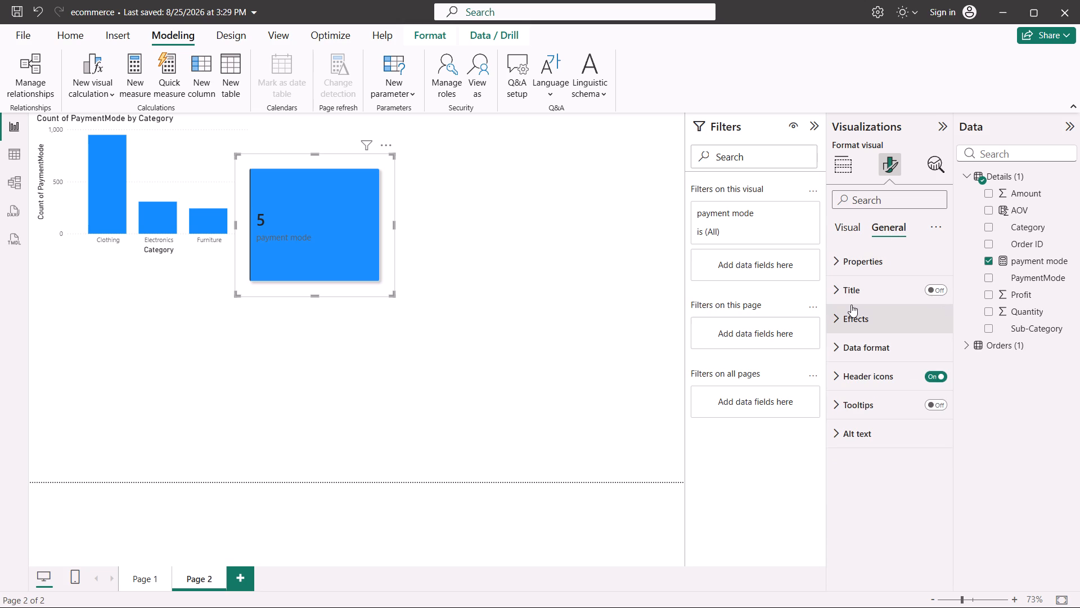
click(851, 305)
click(862, 383)
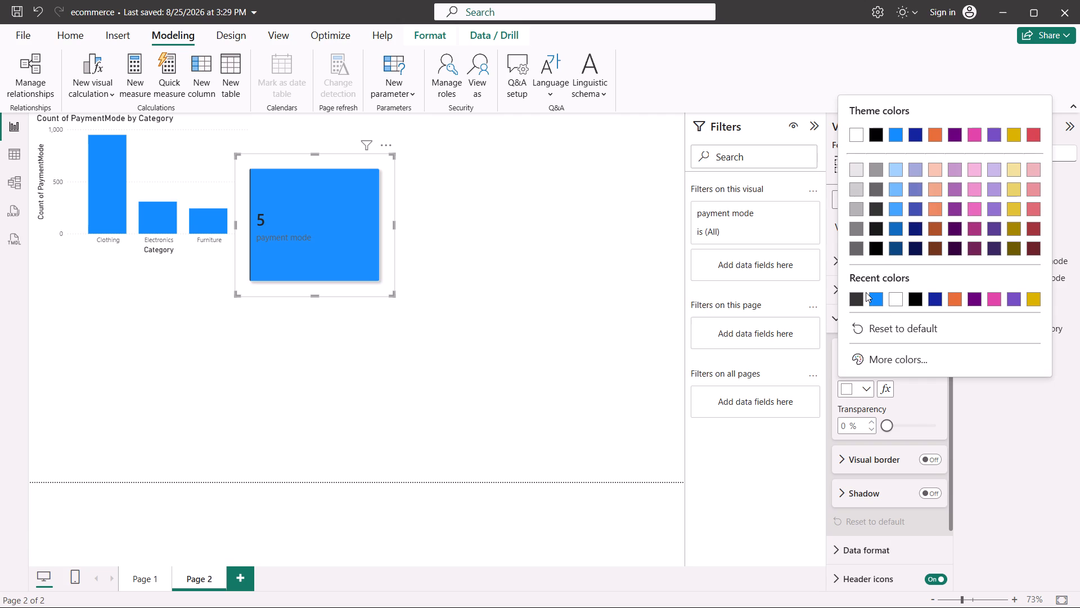
click(855, 299)
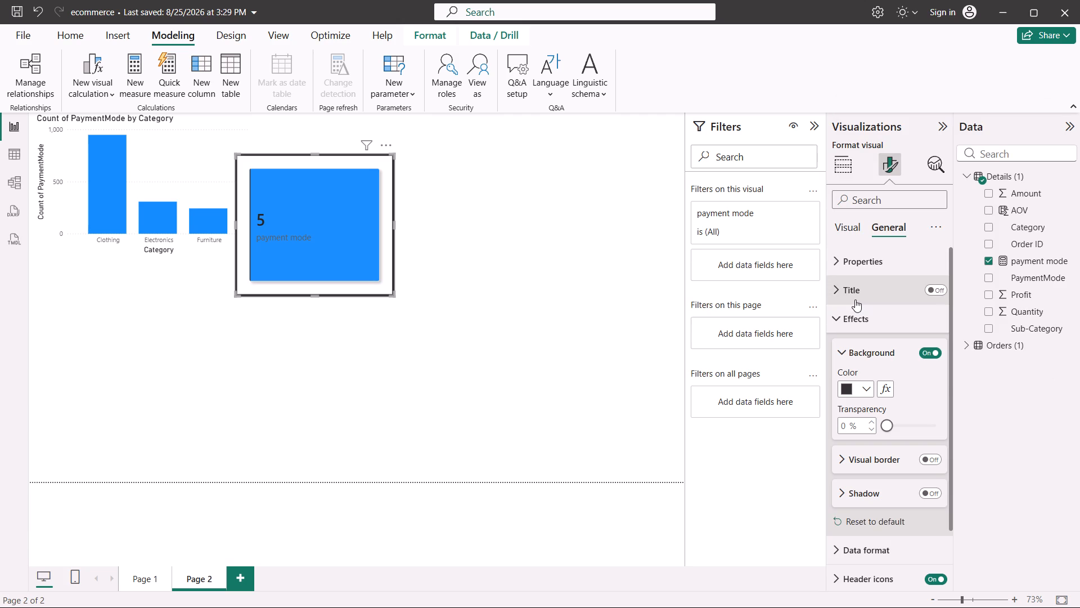
Turn on the title for the payment mode card visual.
click(929, 287)
scroll(844, 448, down, 1)
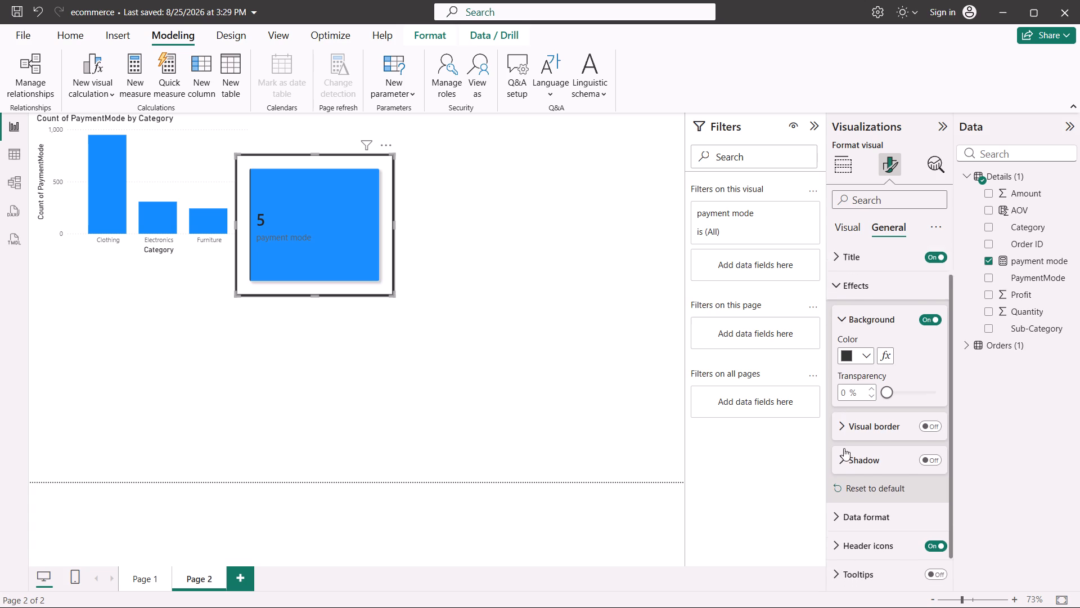
scroll(844, 448, down, 2)
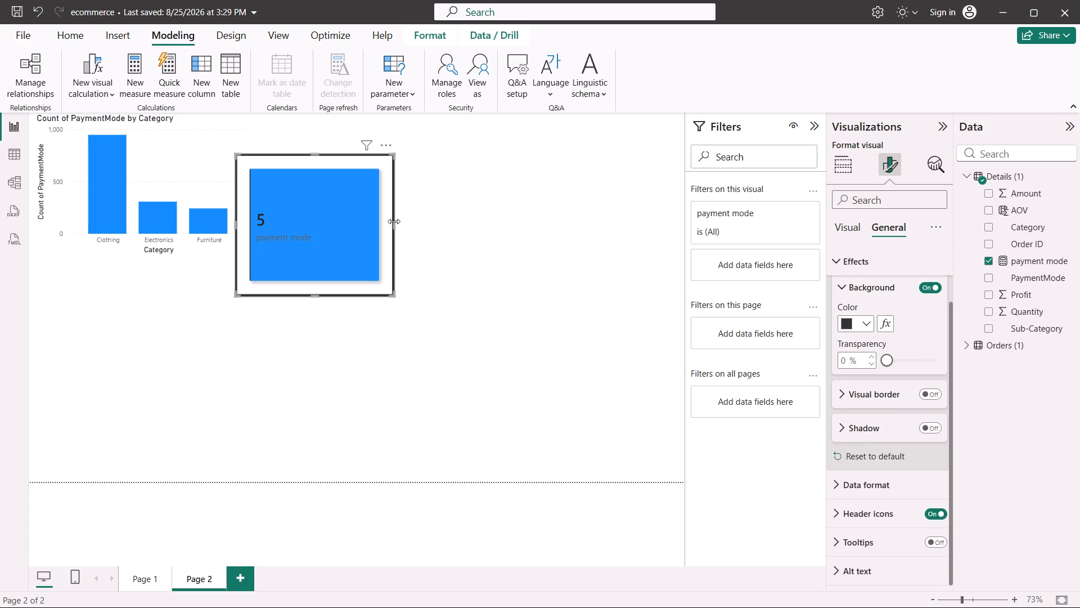
Narrow the payment mode card visual from its right edge to a width of about 282.
drag(394, 221, 378, 216)
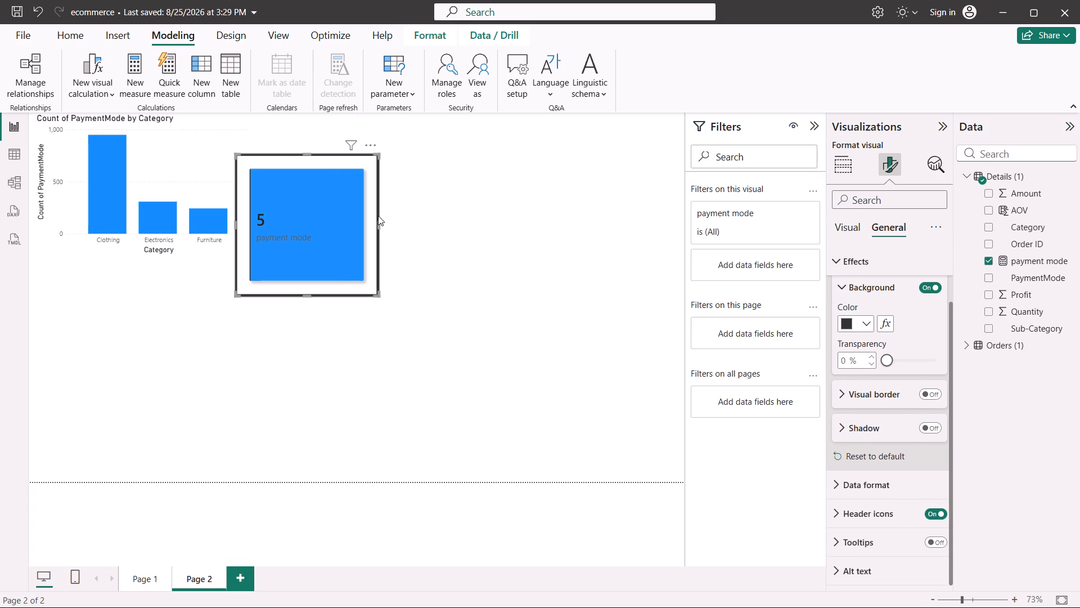
click(542, 275)
Set the background colour of the payment mode card's title to orange, #E66C37 (Theme color 3).
click(354, 211)
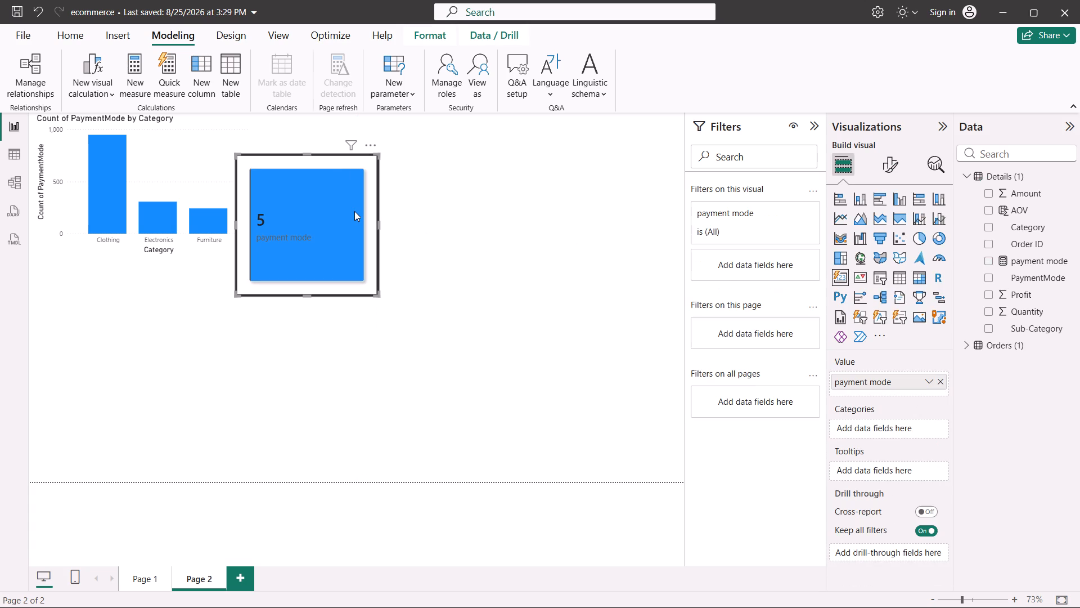
click(886, 163)
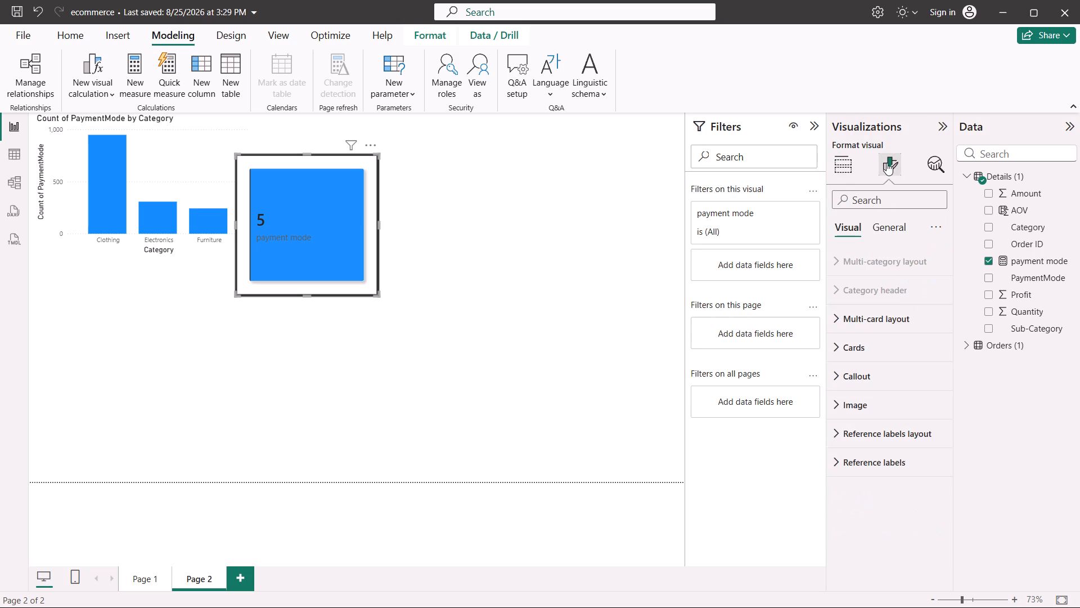
click(882, 223)
click(847, 255)
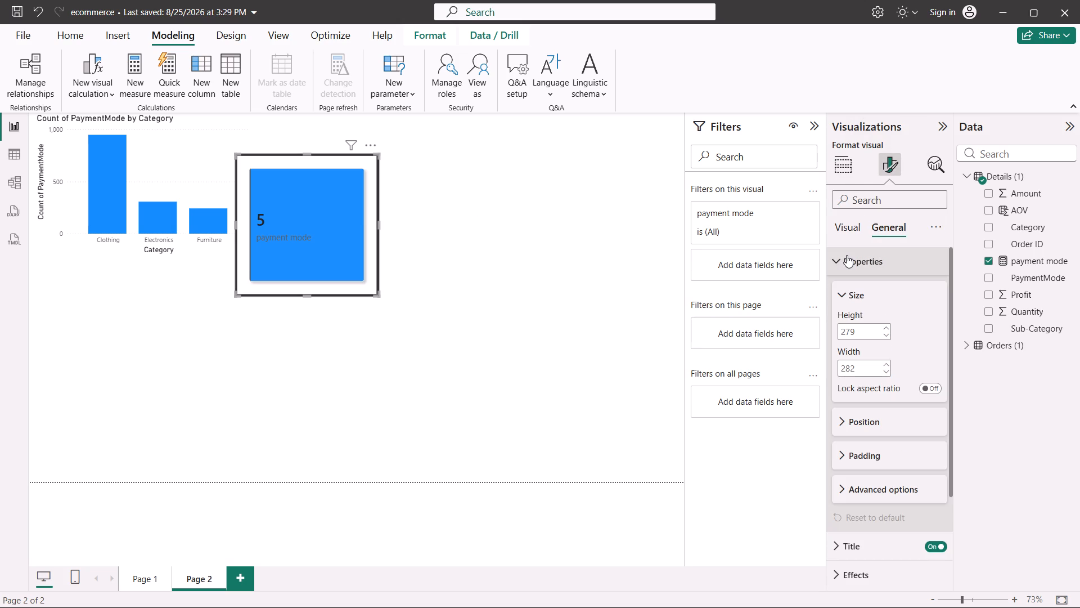
click(847, 255)
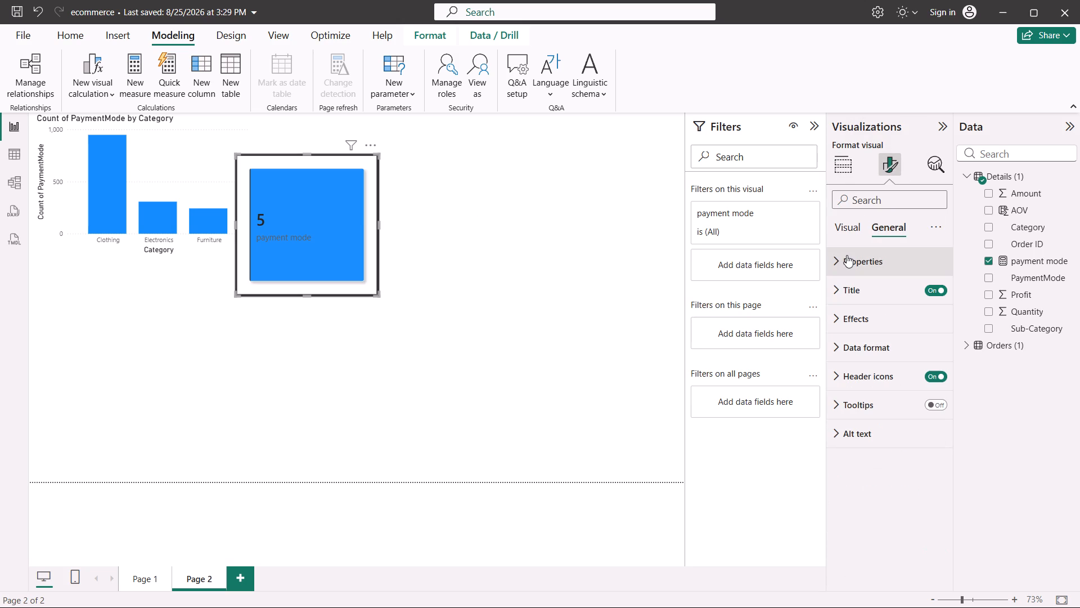
click(838, 283)
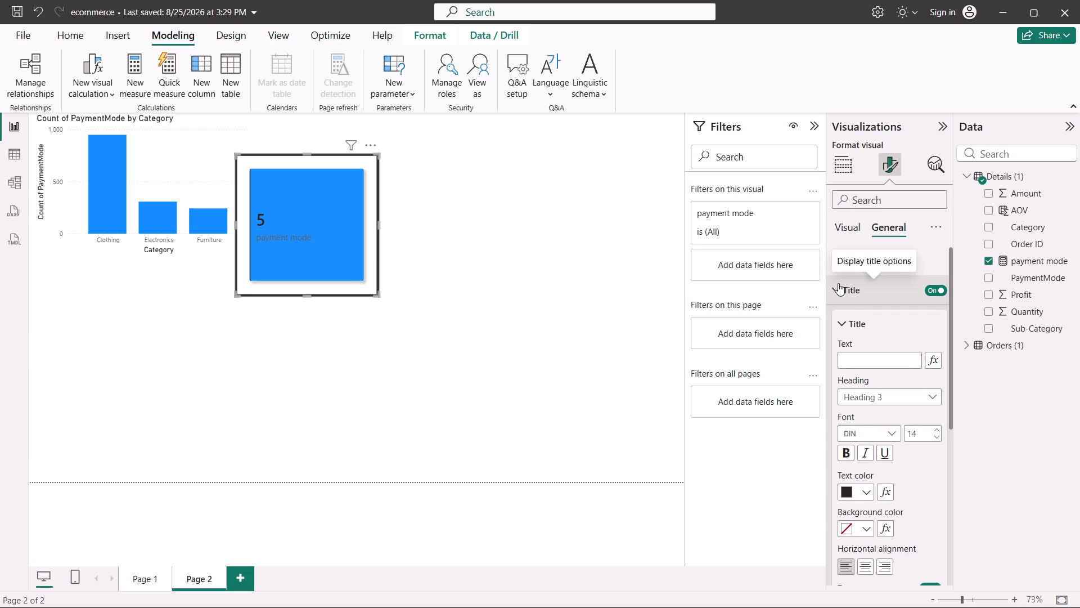
scroll(848, 359, down, 2)
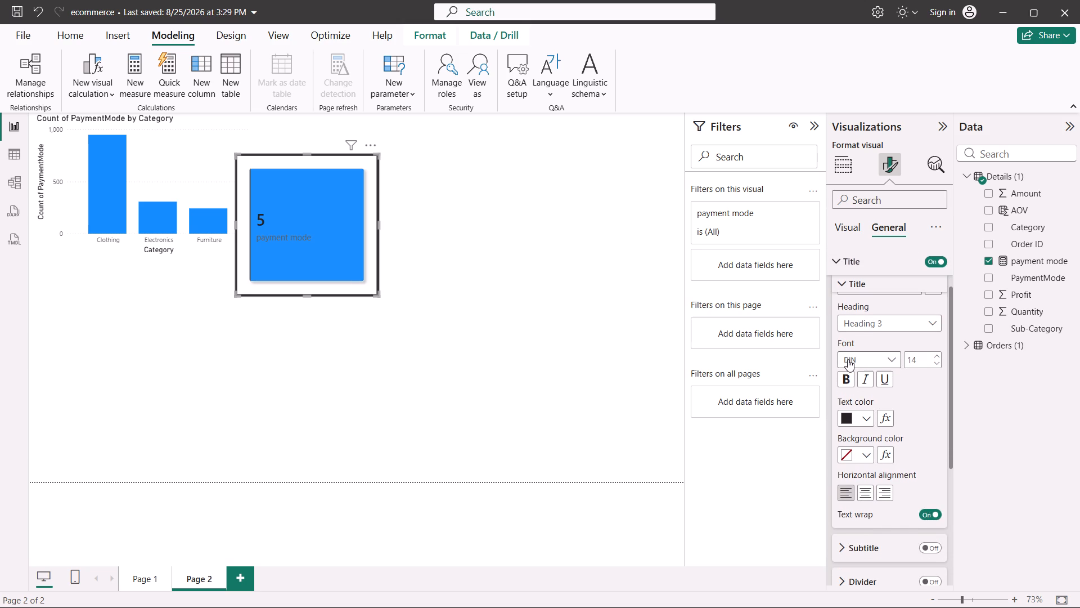
scroll(848, 359, down, 1)
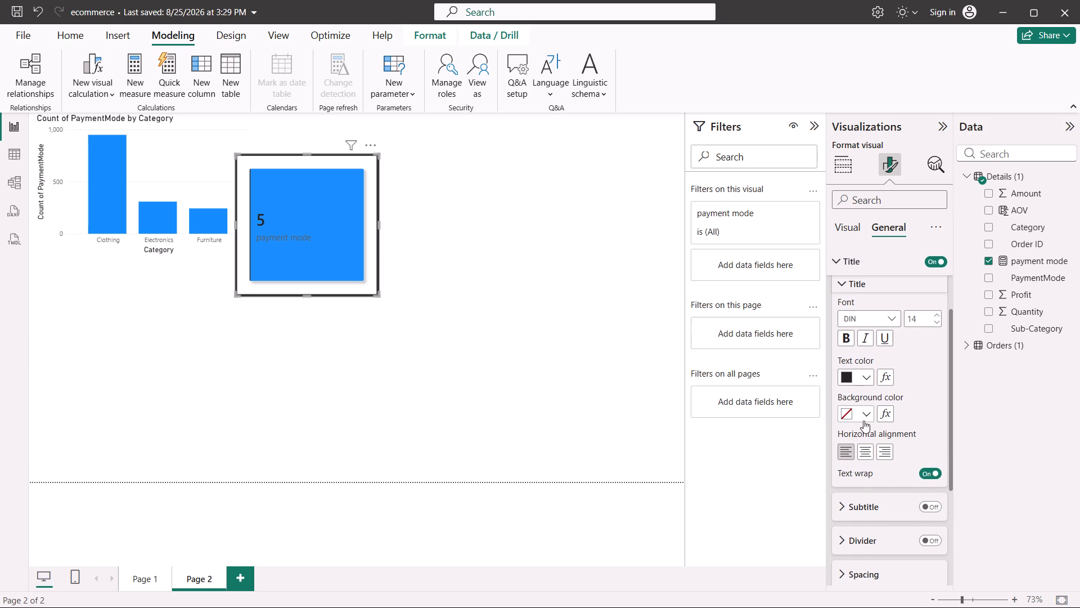
click(864, 417)
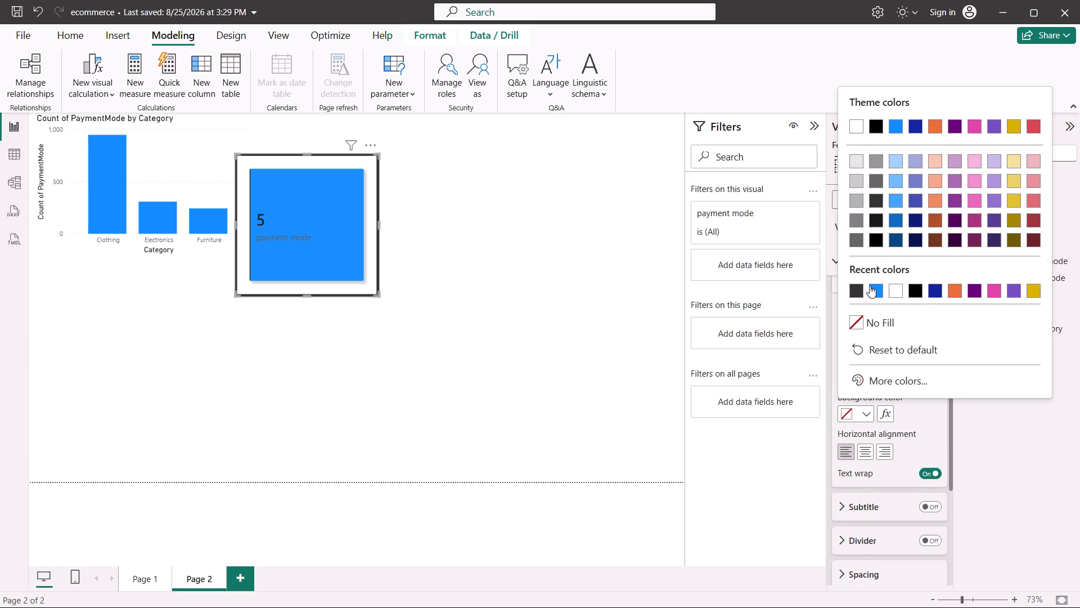
click(929, 121)
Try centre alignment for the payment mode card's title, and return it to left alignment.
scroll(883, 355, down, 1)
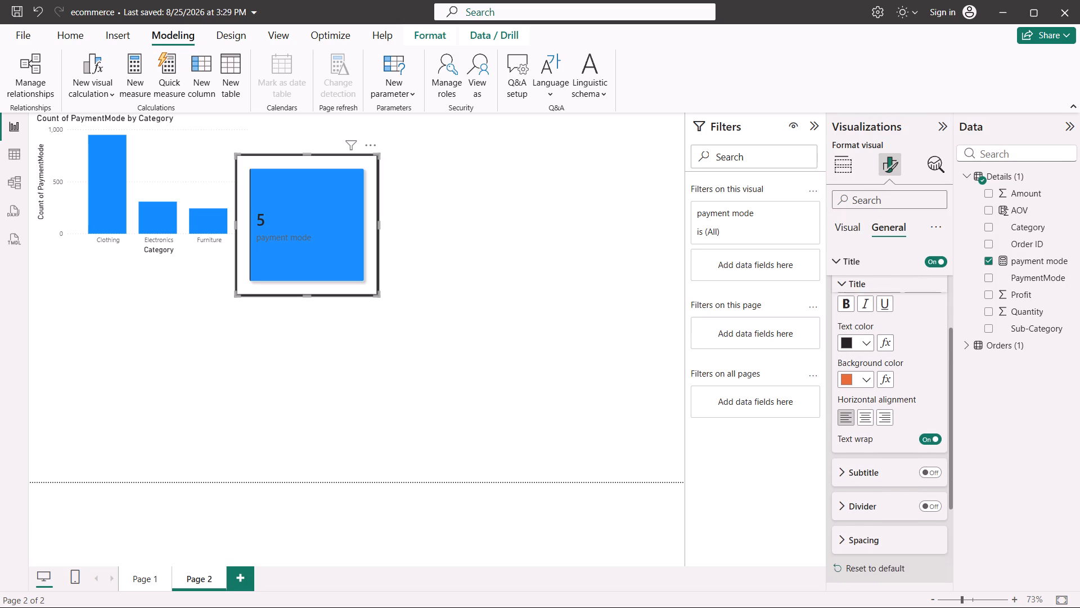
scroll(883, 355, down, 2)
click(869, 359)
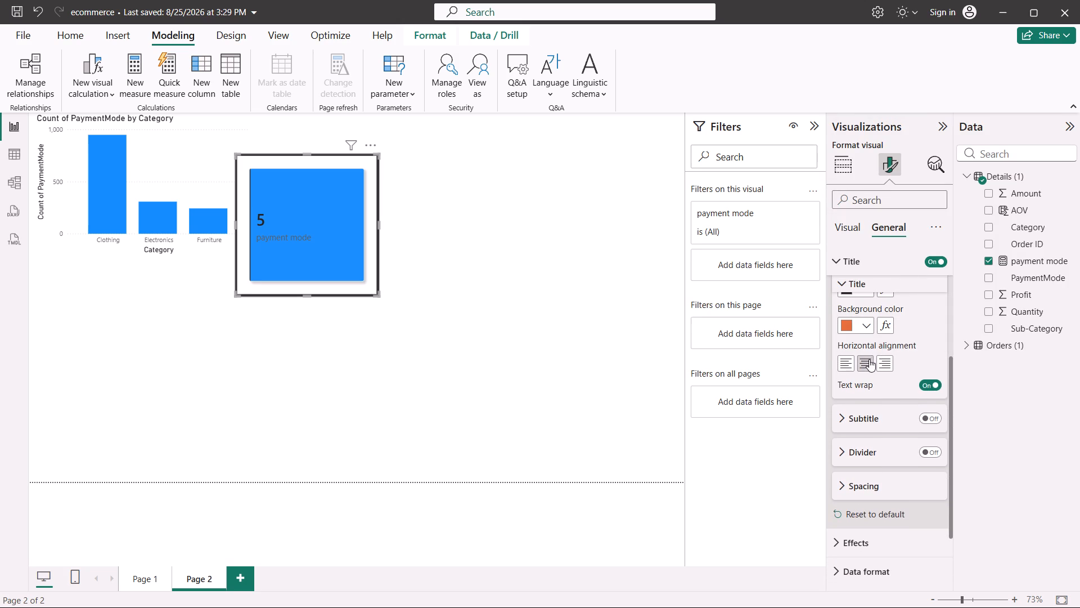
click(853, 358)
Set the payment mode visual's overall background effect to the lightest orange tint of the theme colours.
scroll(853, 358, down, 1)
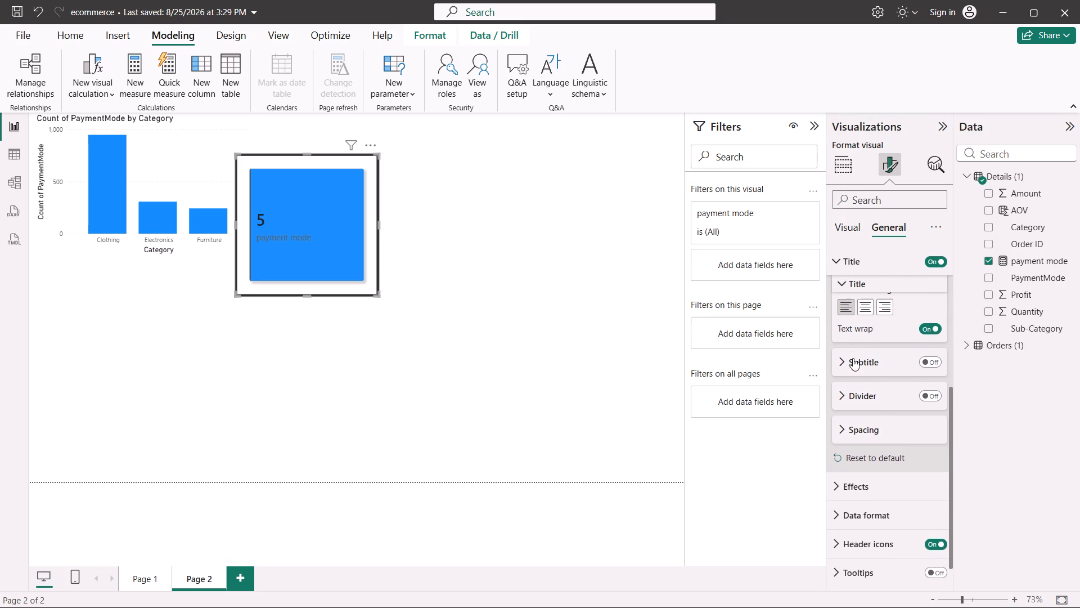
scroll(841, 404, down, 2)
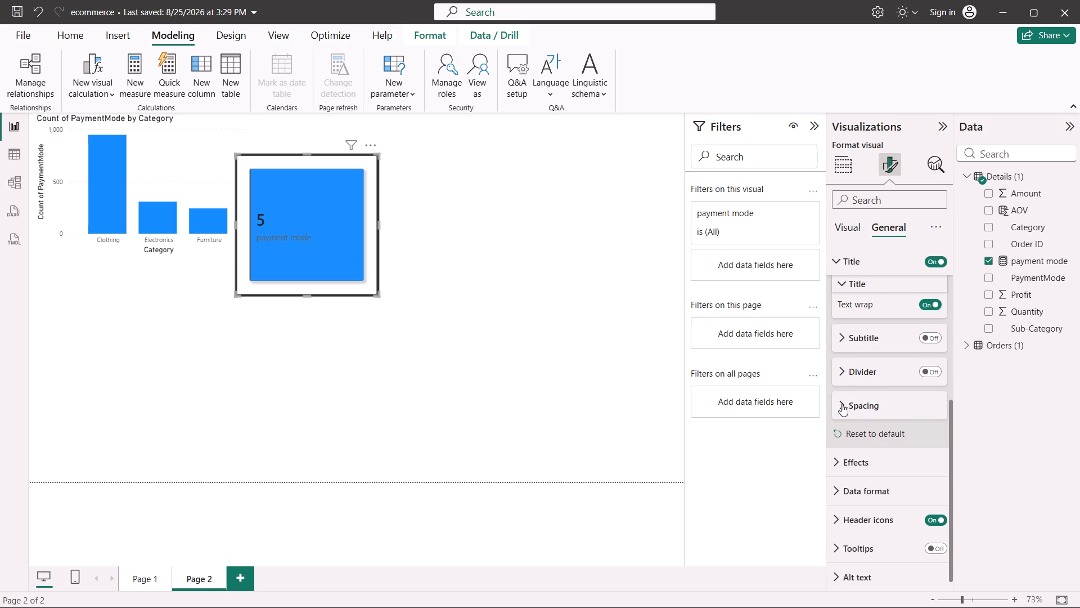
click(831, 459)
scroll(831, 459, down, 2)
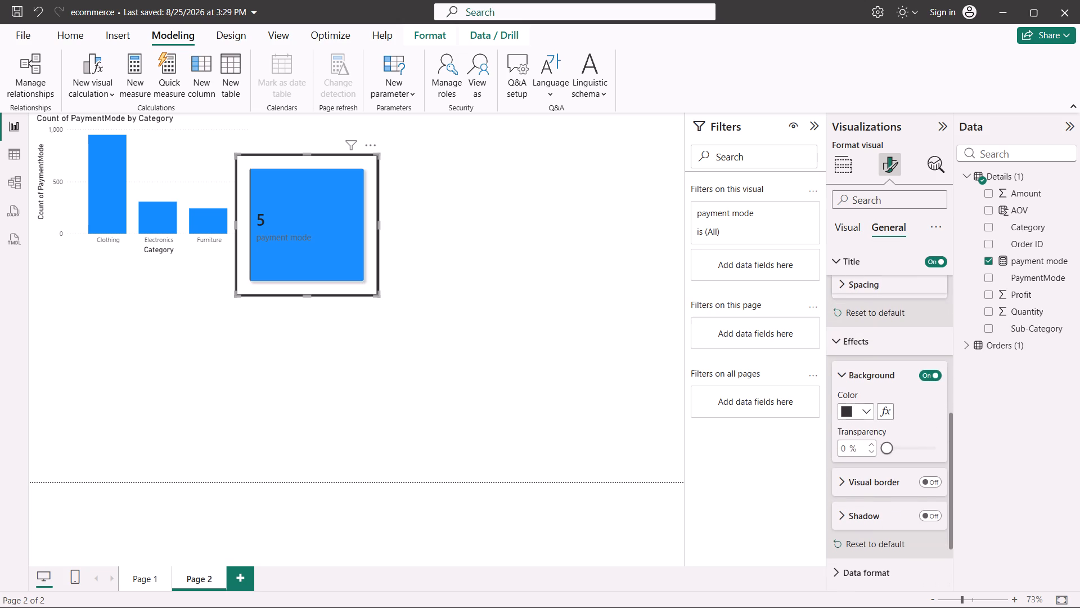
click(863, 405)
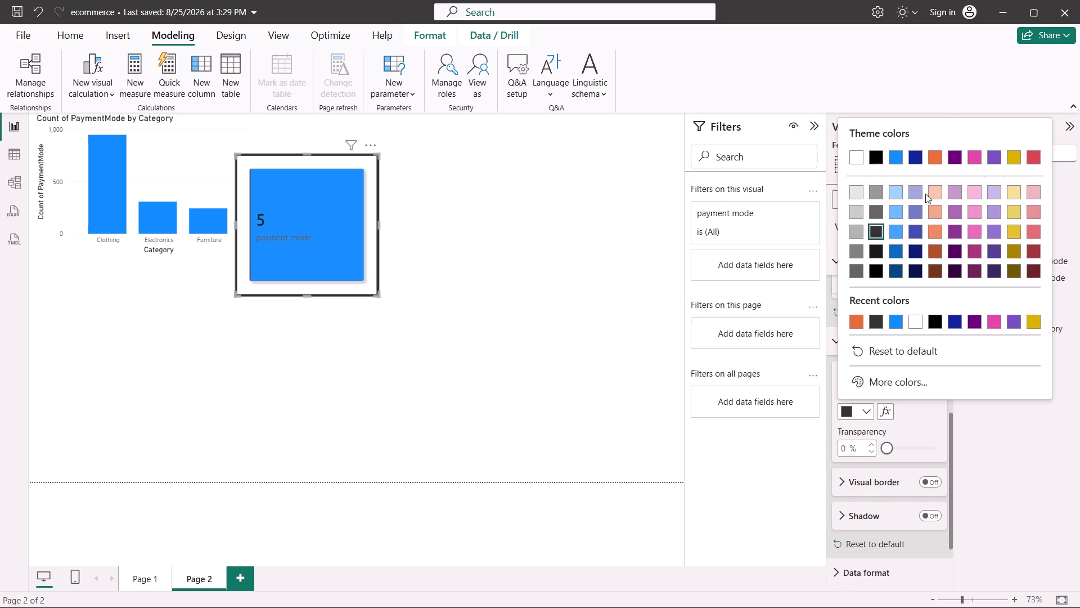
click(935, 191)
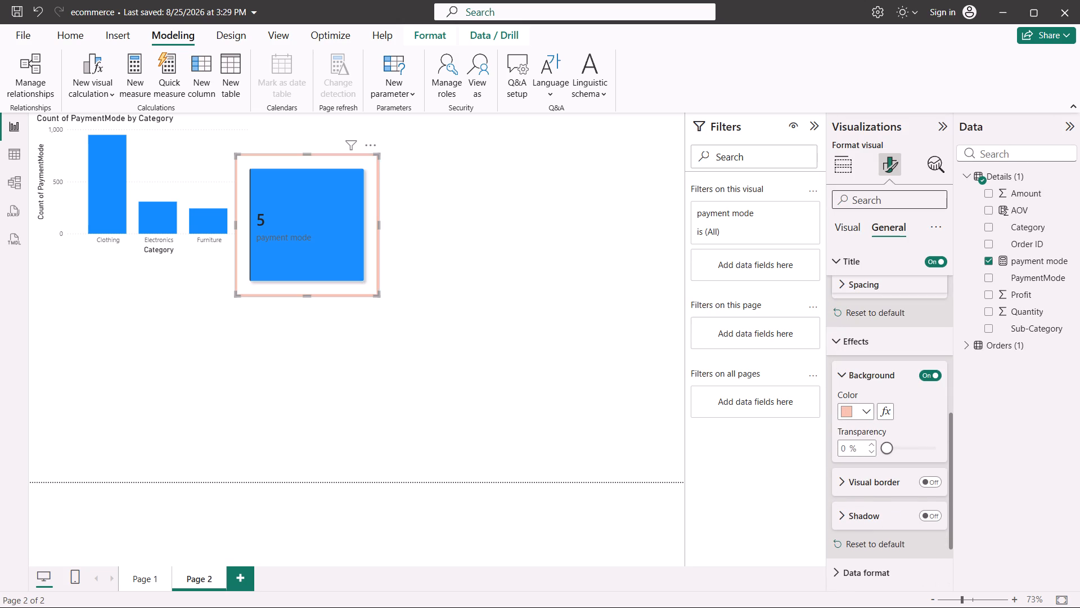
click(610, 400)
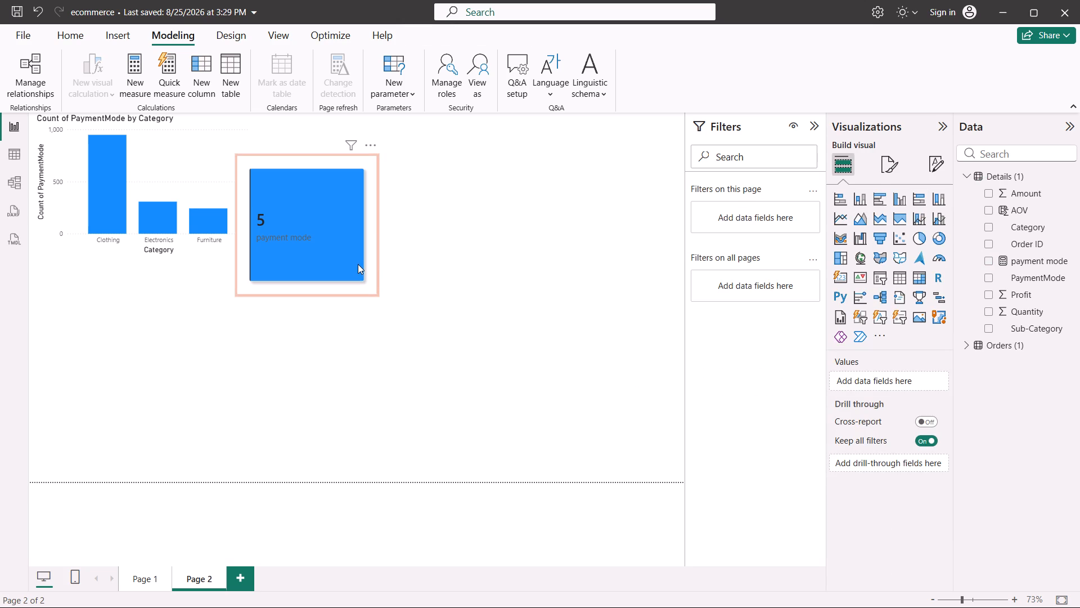
Turn on the visual border of the payment mode card and set its rounded corners to 30 px.
click(358, 262)
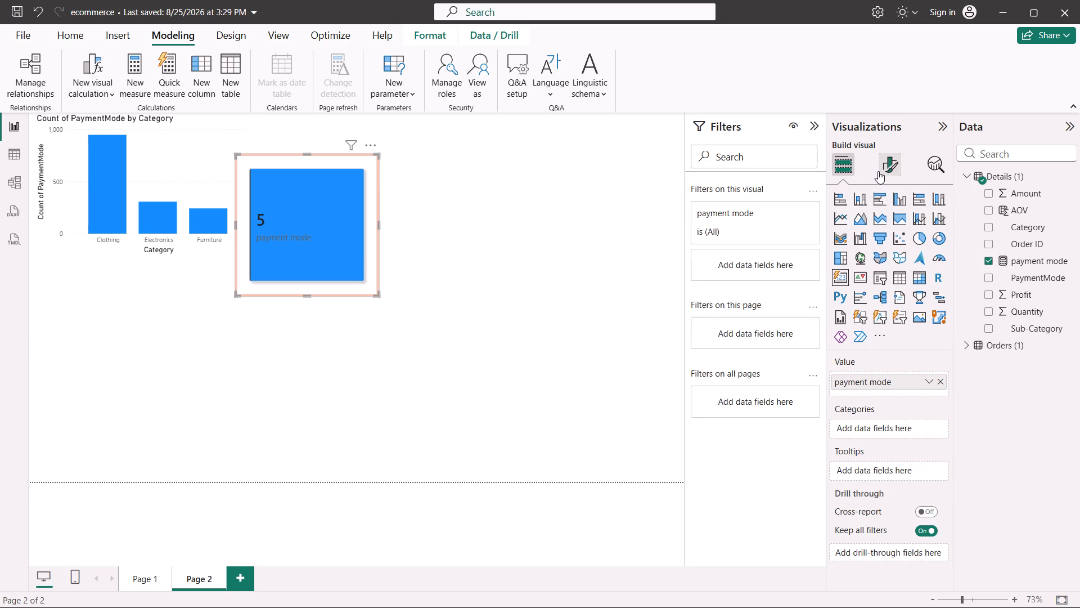
click(884, 171)
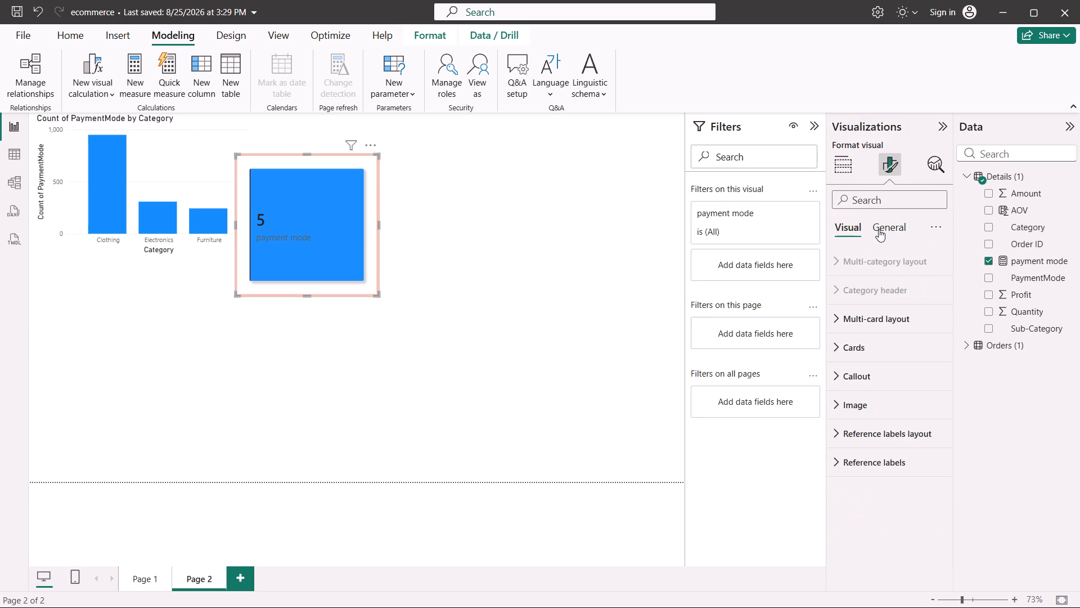
click(879, 229)
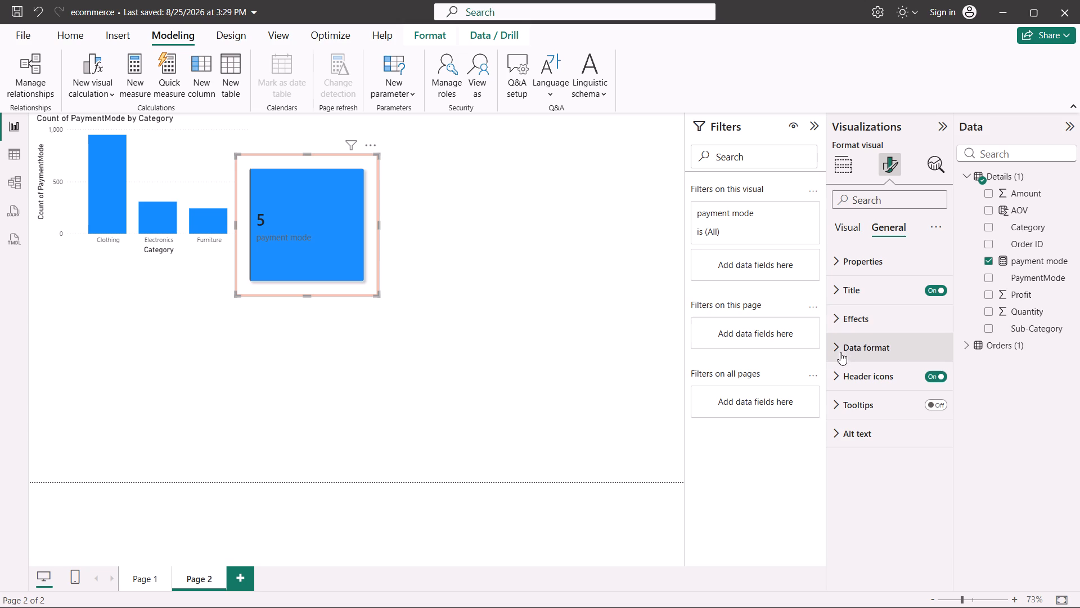
click(838, 320)
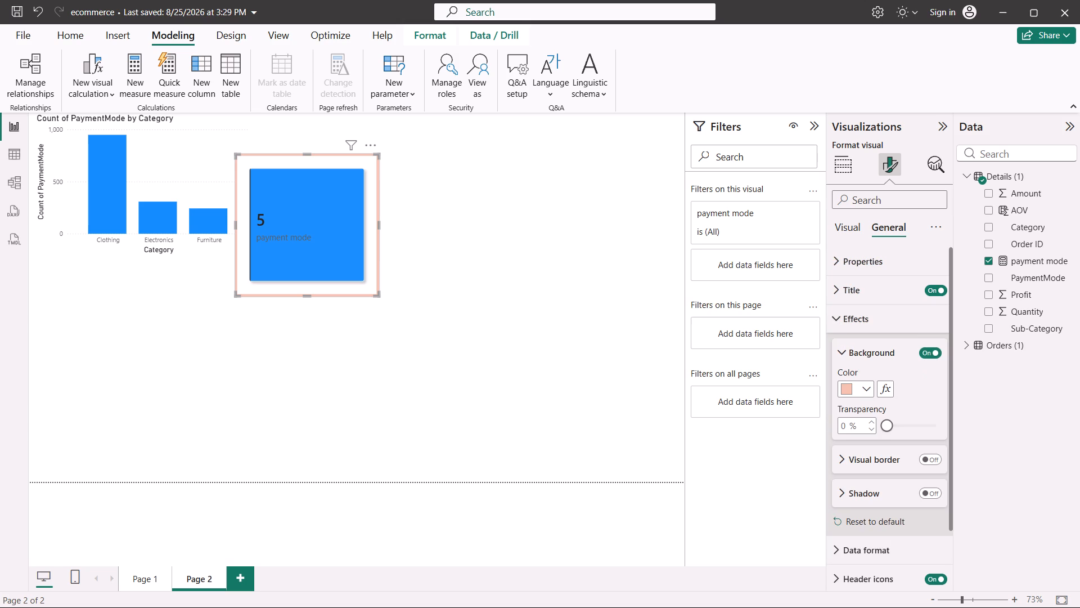
click(933, 456)
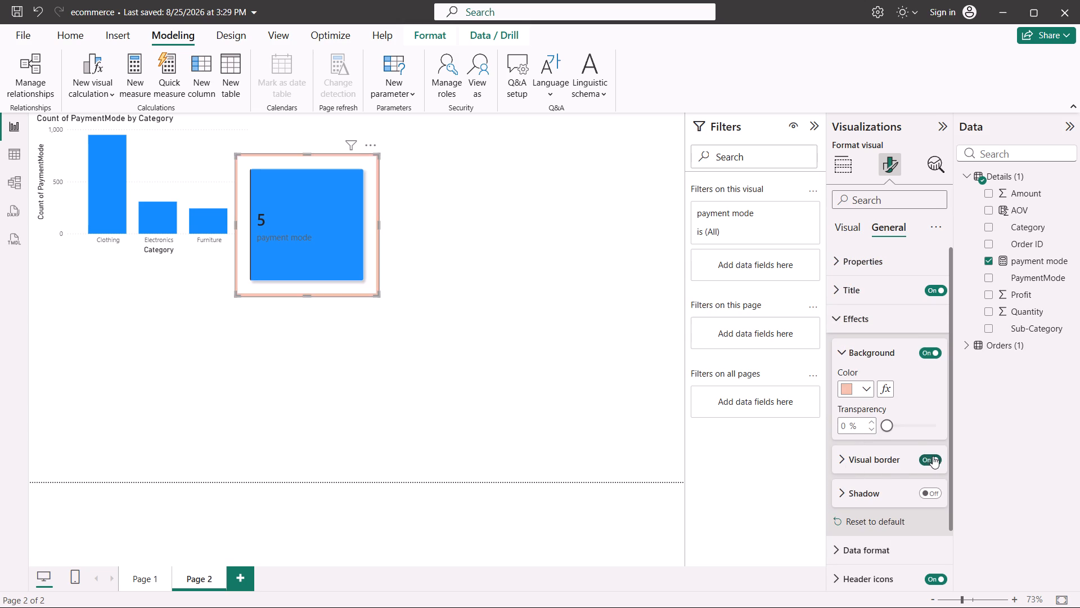
click(846, 468)
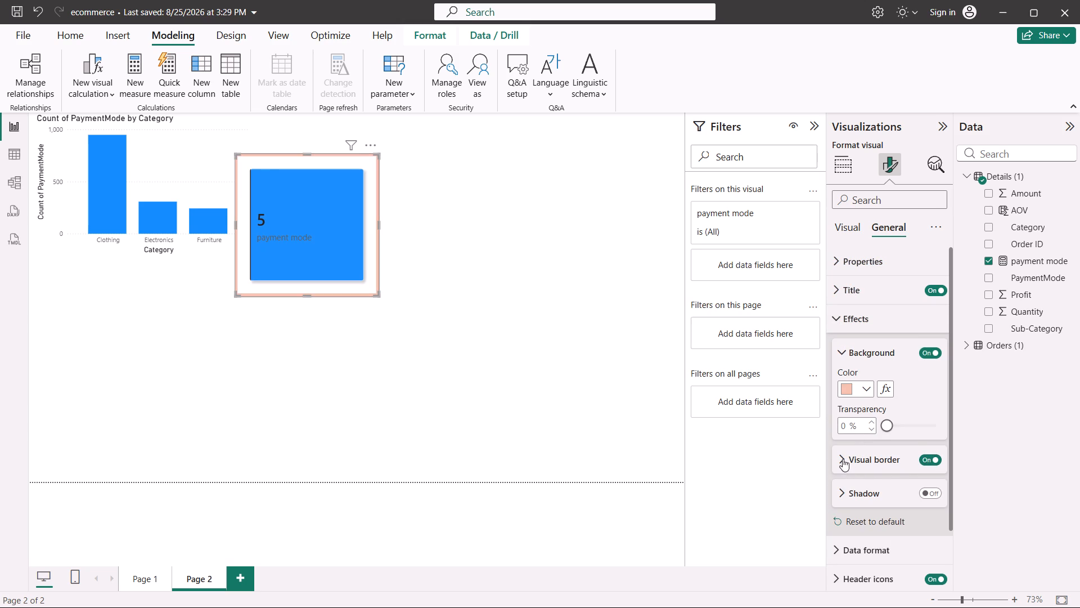
click(843, 459)
scroll(843, 459, down, 1)
drag(883, 452, 952, 444)
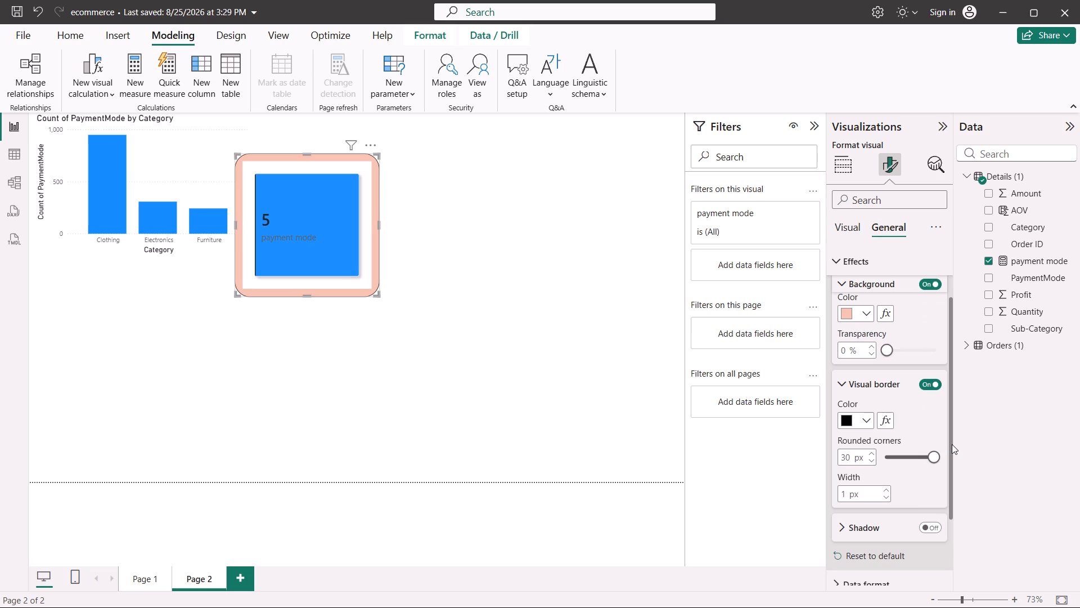
Set the payment mode visual's overall background effect colour to the bright blue theme colour.
click(868, 311)
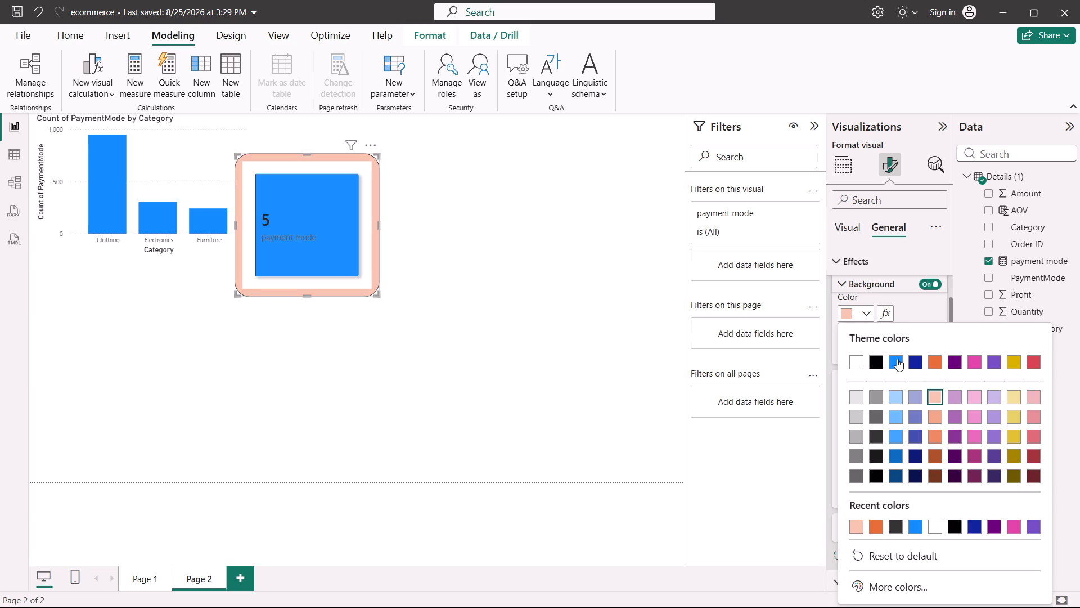
click(897, 359)
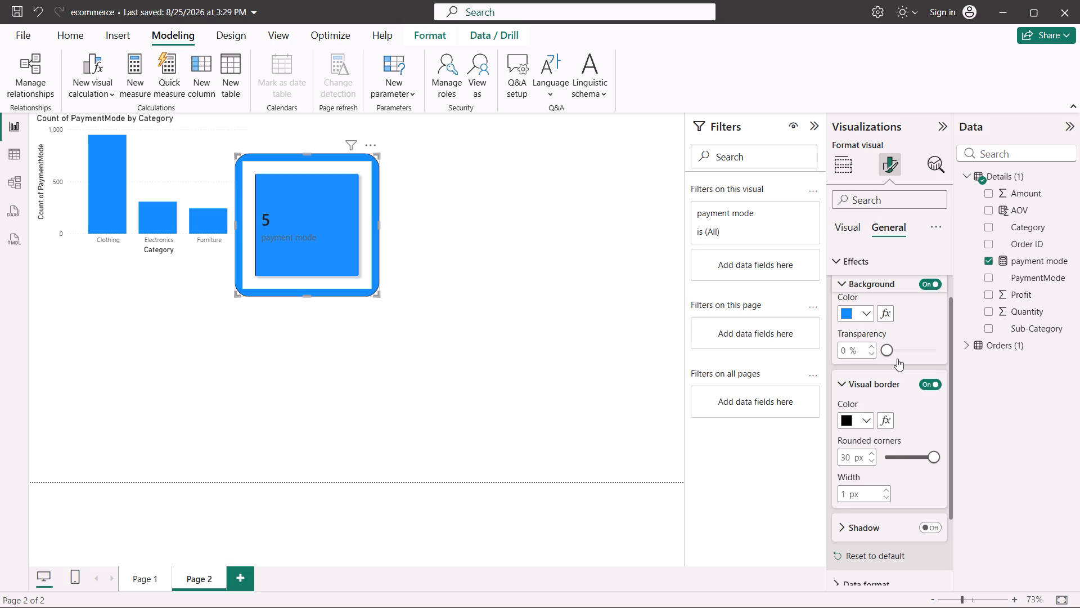
Turn on the shadow effect for the whole payment mode visual.
scroll(903, 448, down, 1)
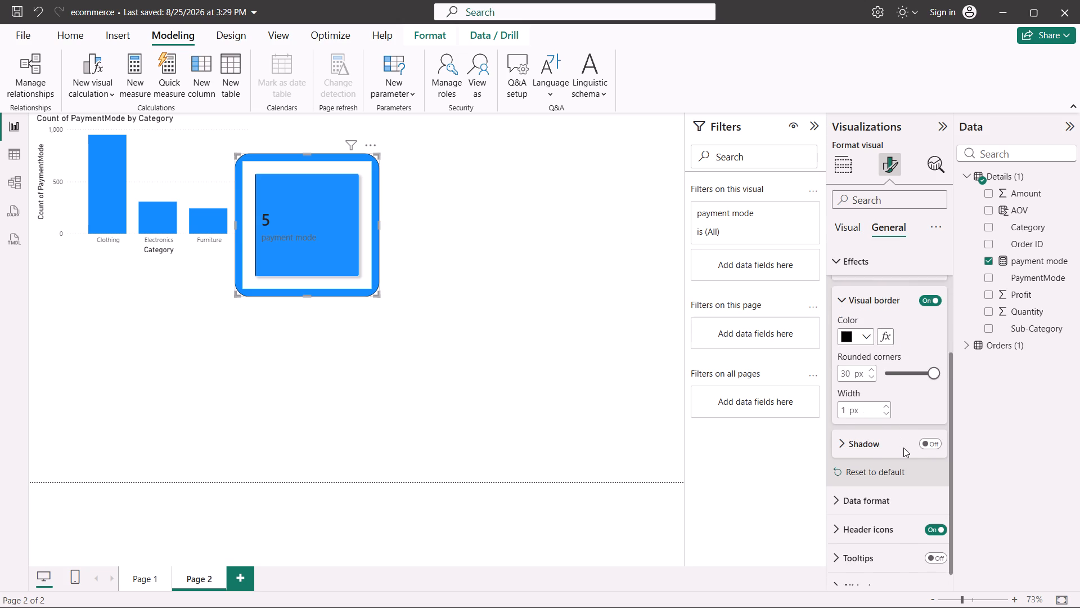
scroll(903, 448, down, 1)
click(926, 440)
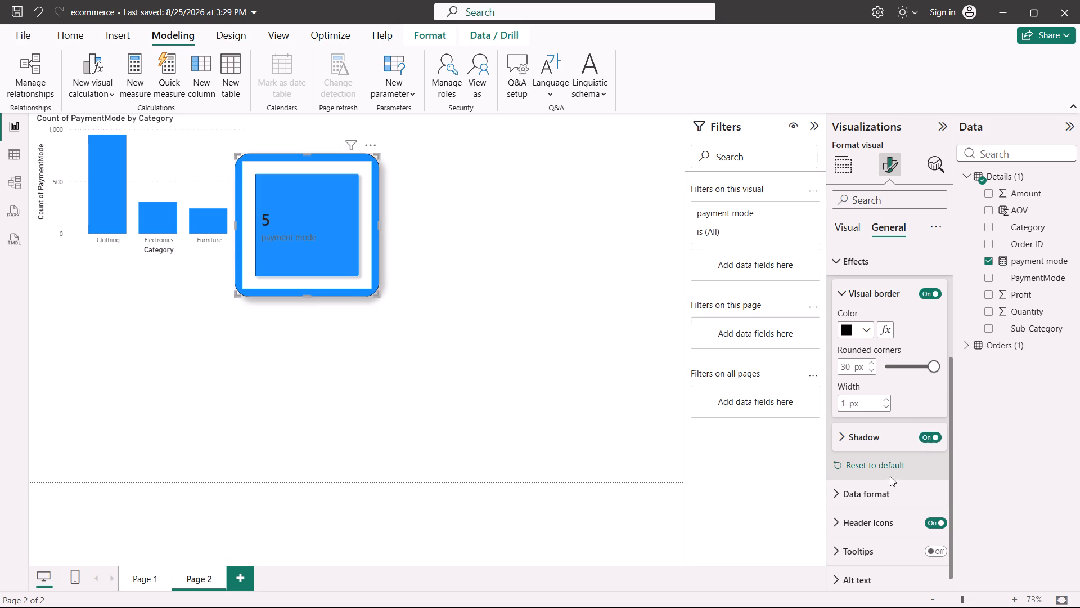
Set the transparency of the payment mode visual's background effect to 100%.
scroll(875, 488, down, 1)
scroll(875, 488, up, 5)
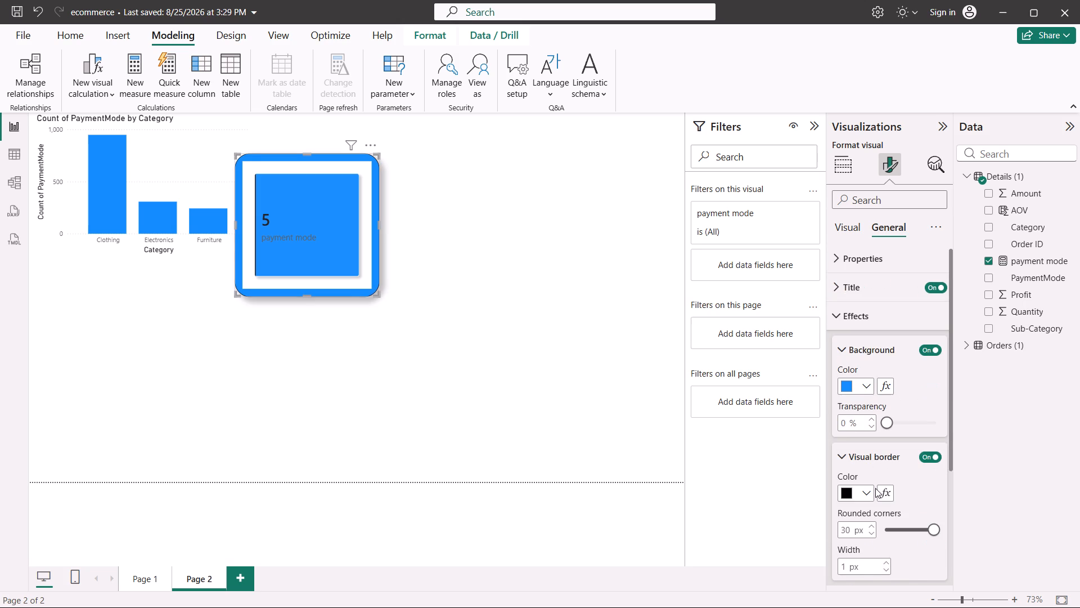
scroll(875, 488, up, 1)
click(833, 276)
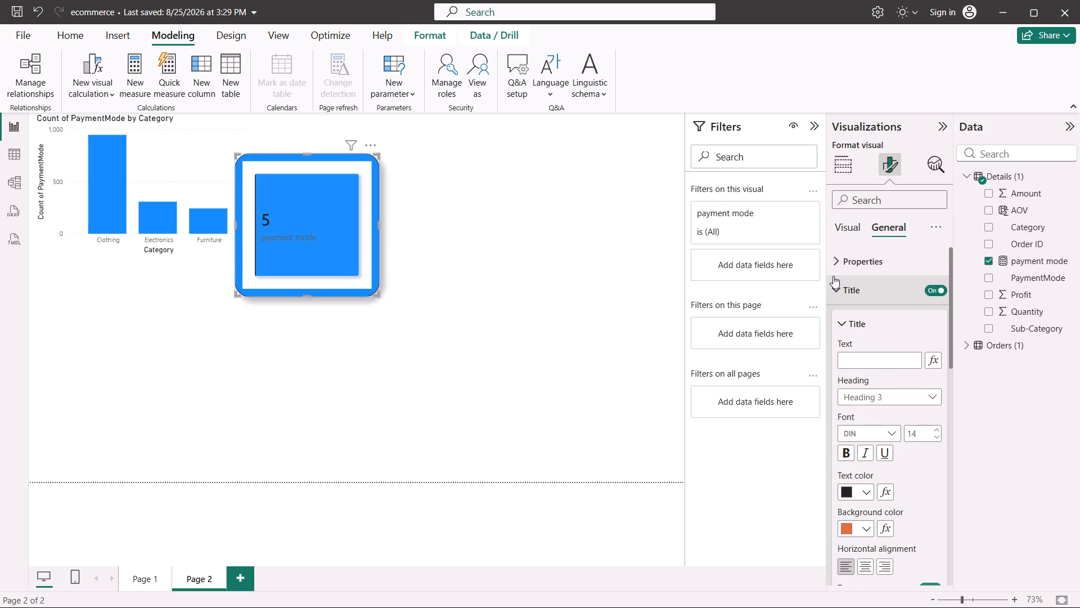
scroll(881, 526, down, 2)
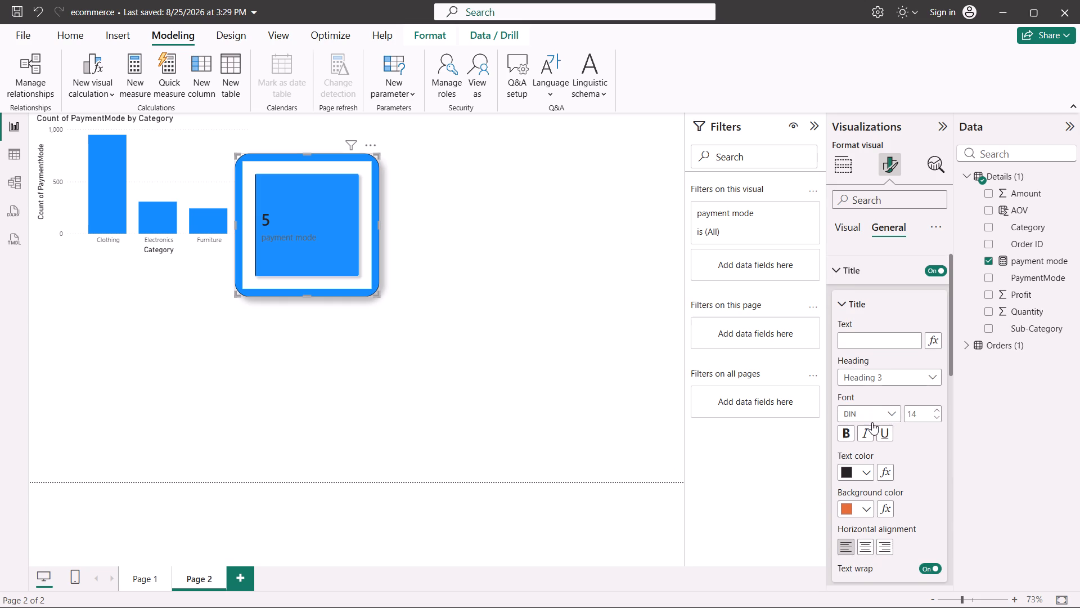
scroll(872, 422, down, 2)
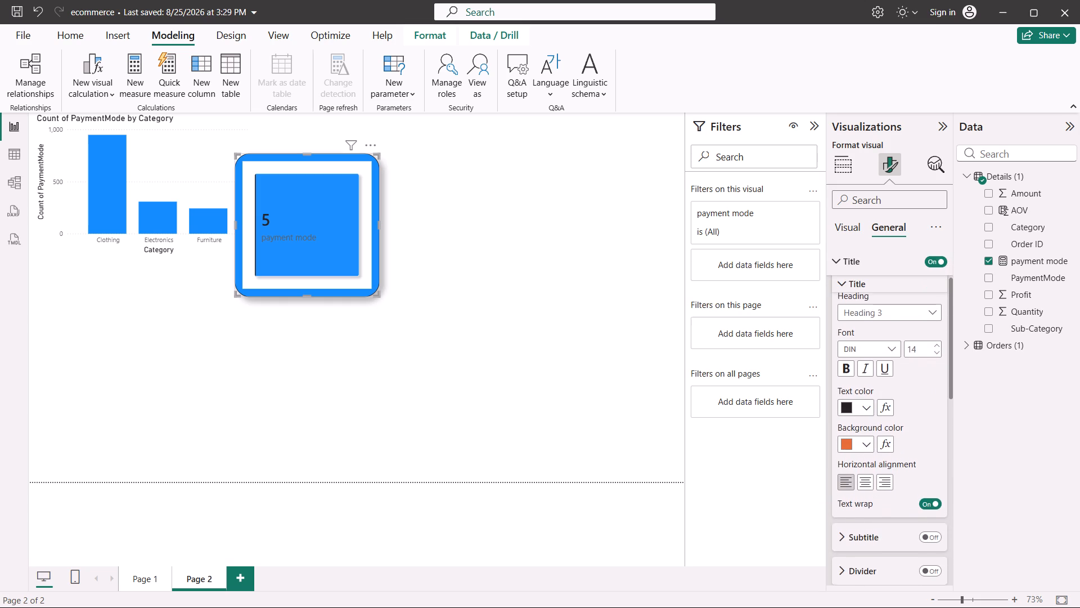
scroll(872, 422, down, 2)
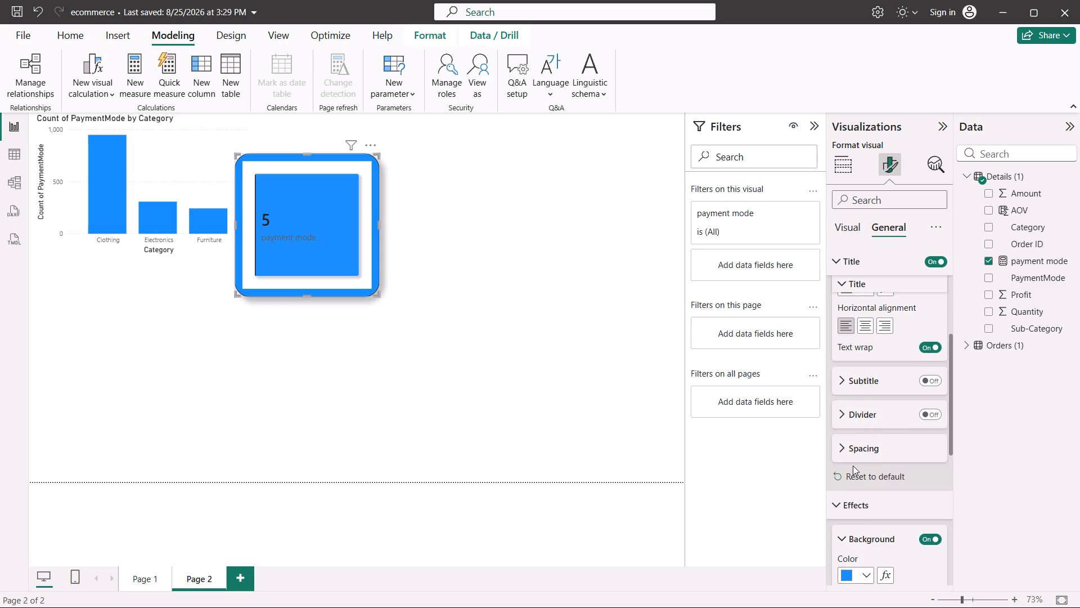
scroll(853, 466, down, 2)
drag(888, 473, 956, 473)
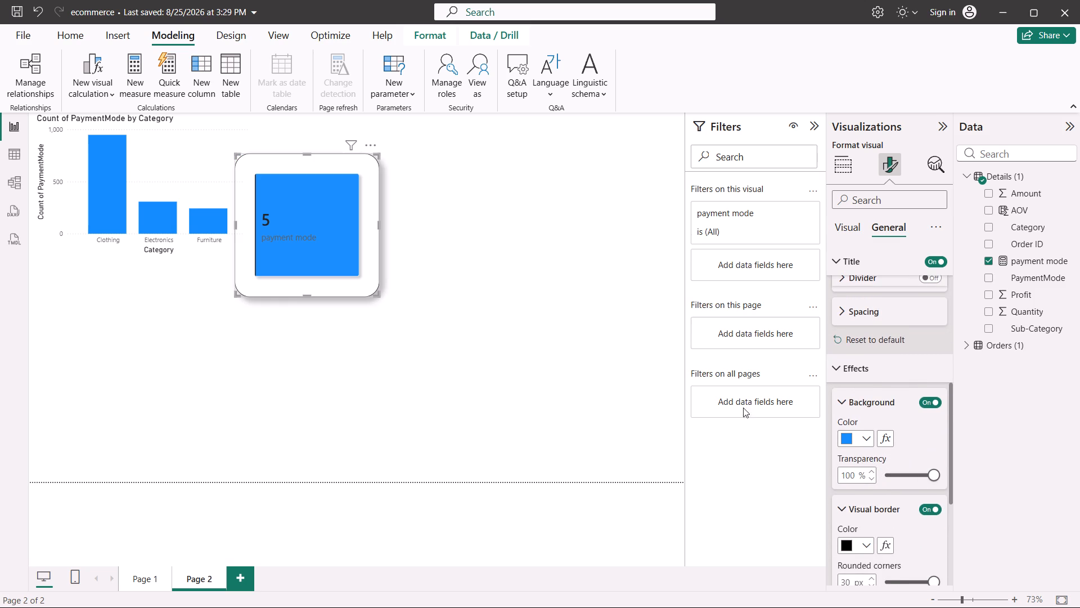
Set the transparency of the payment mode card's multi-card layout background to 100%.
scroll(875, 453, up, 2)
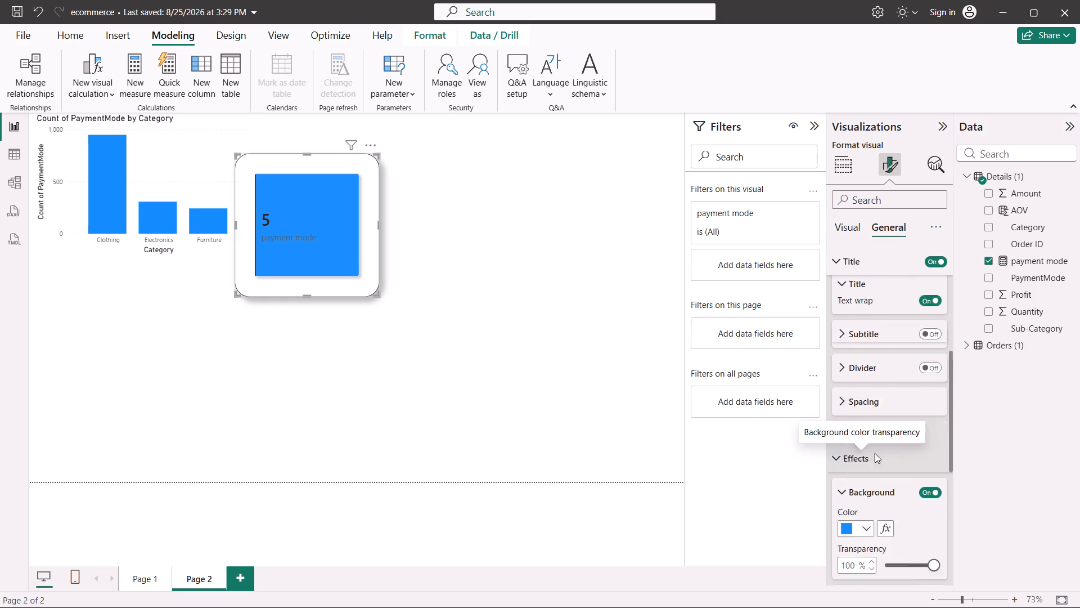
scroll(875, 453, up, 1)
click(858, 226)
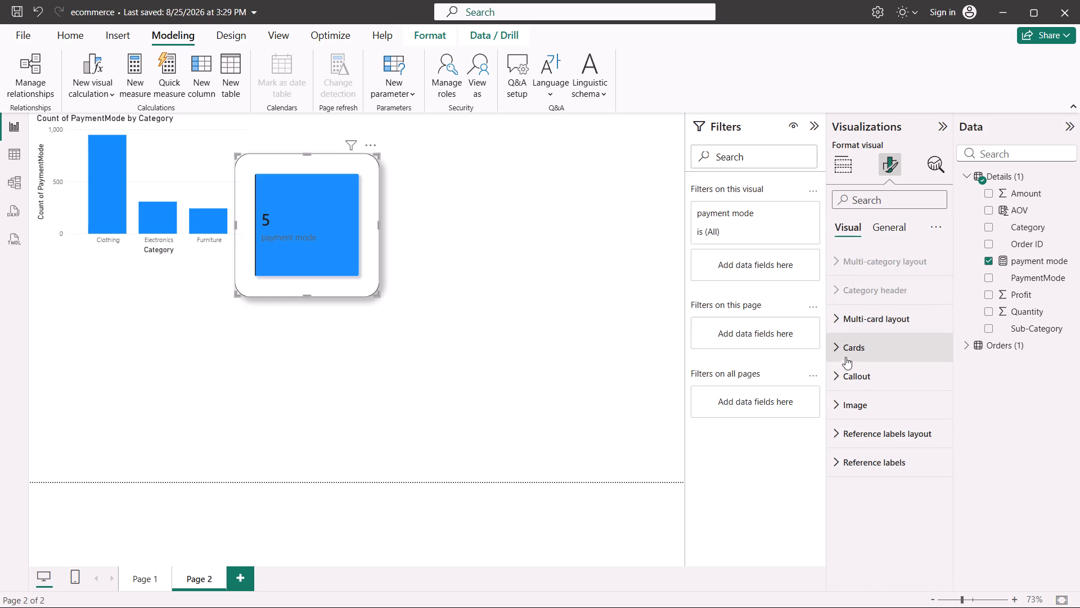
click(835, 318)
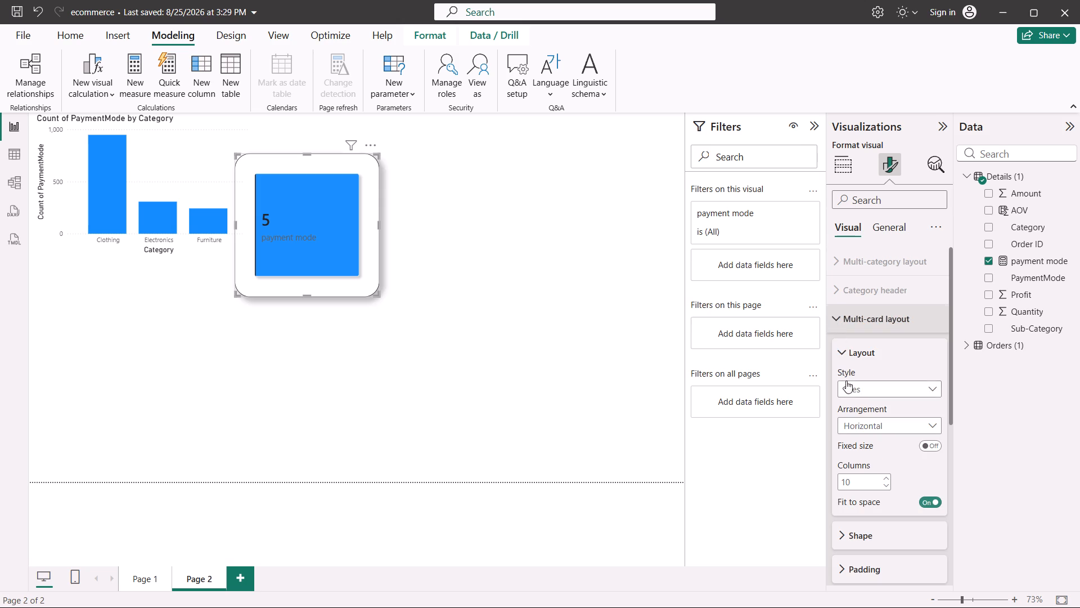
scroll(842, 352, down, 2)
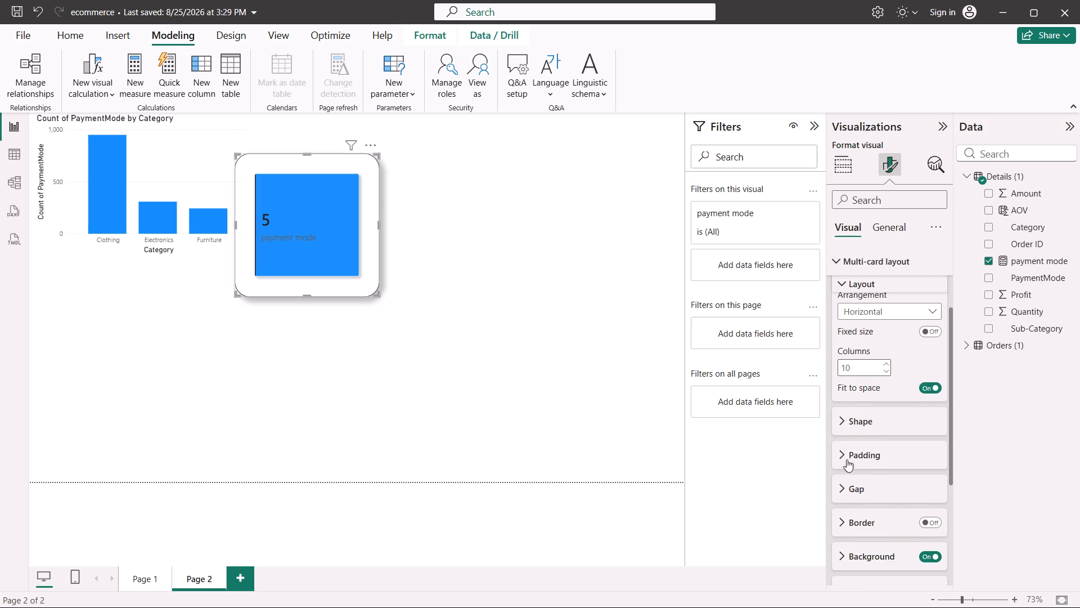
scroll(847, 442, down, 1)
click(840, 466)
scroll(840, 466, down, 1)
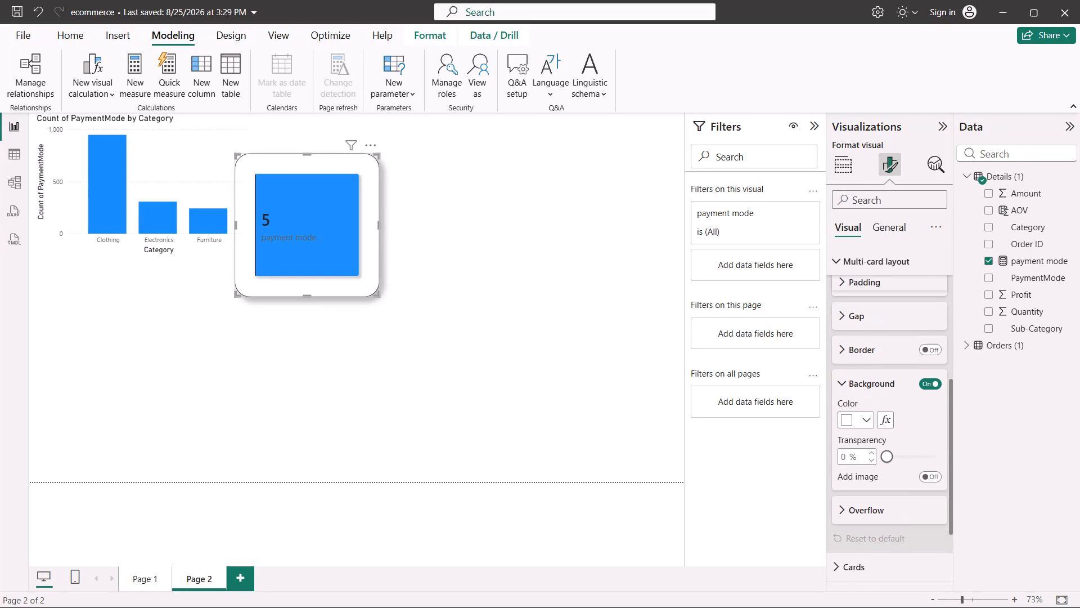
scroll(840, 466, down, 1)
drag(881, 442, 1060, 445)
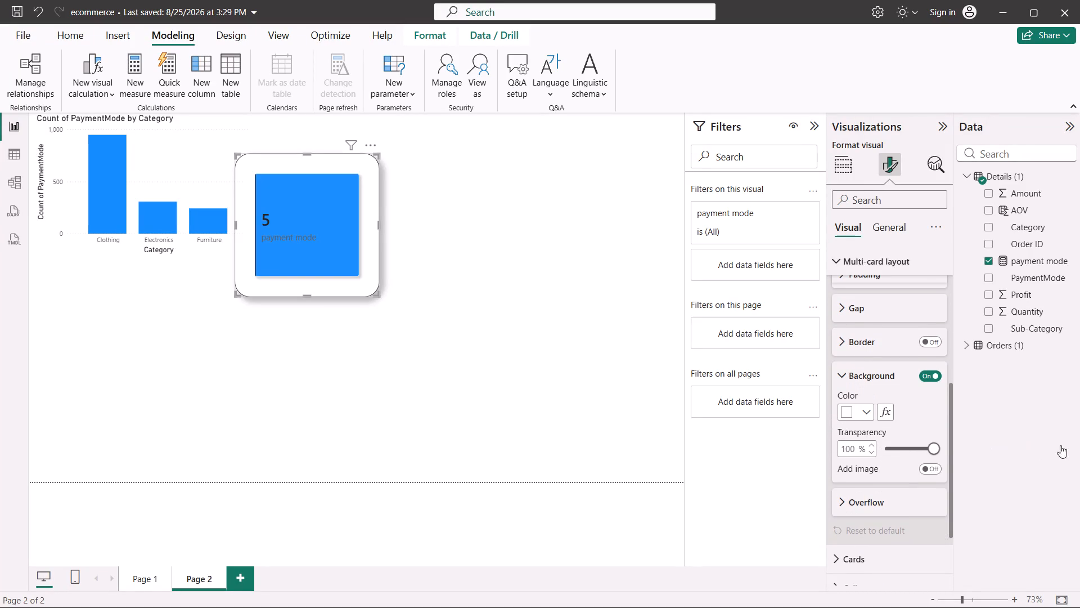
drag(1060, 445, 1079, 446)
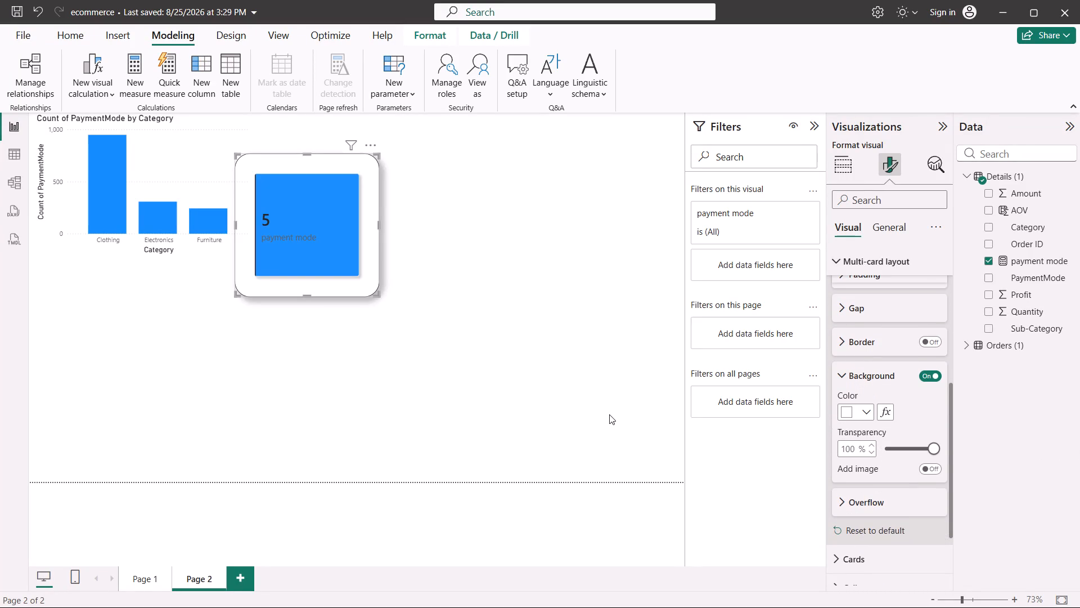
click(609, 414)
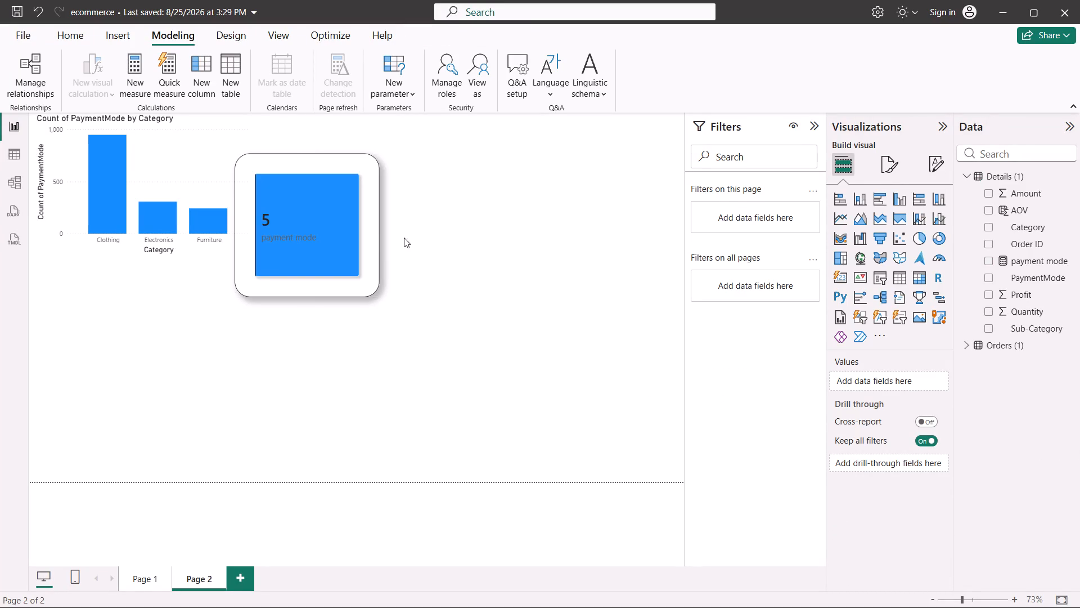
Set Page 2's canvas background colour to orange from the recent colours.
click(379, 226)
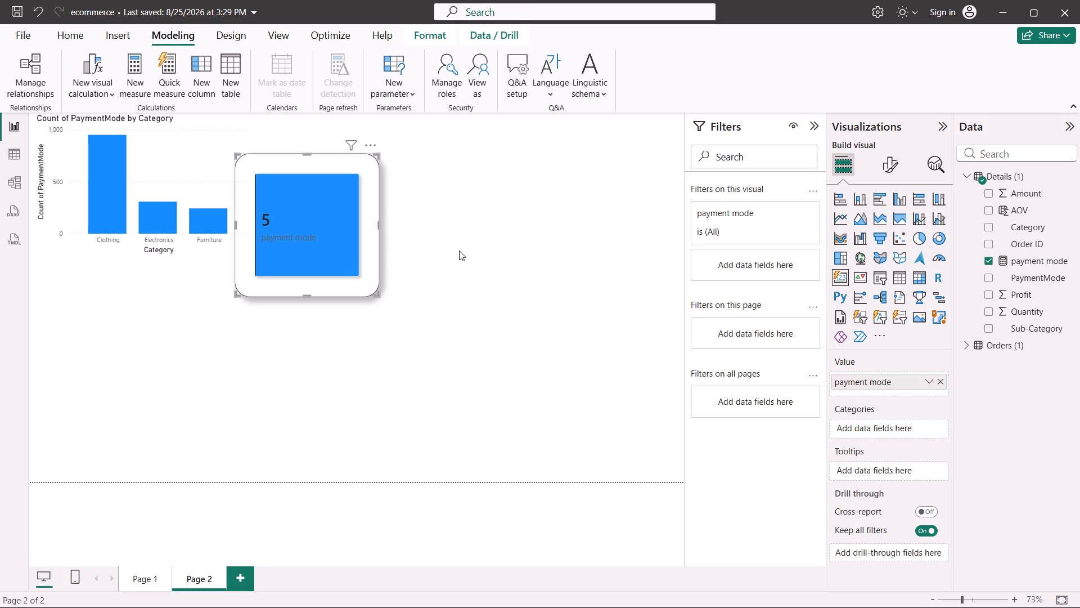
click(459, 251)
click(890, 164)
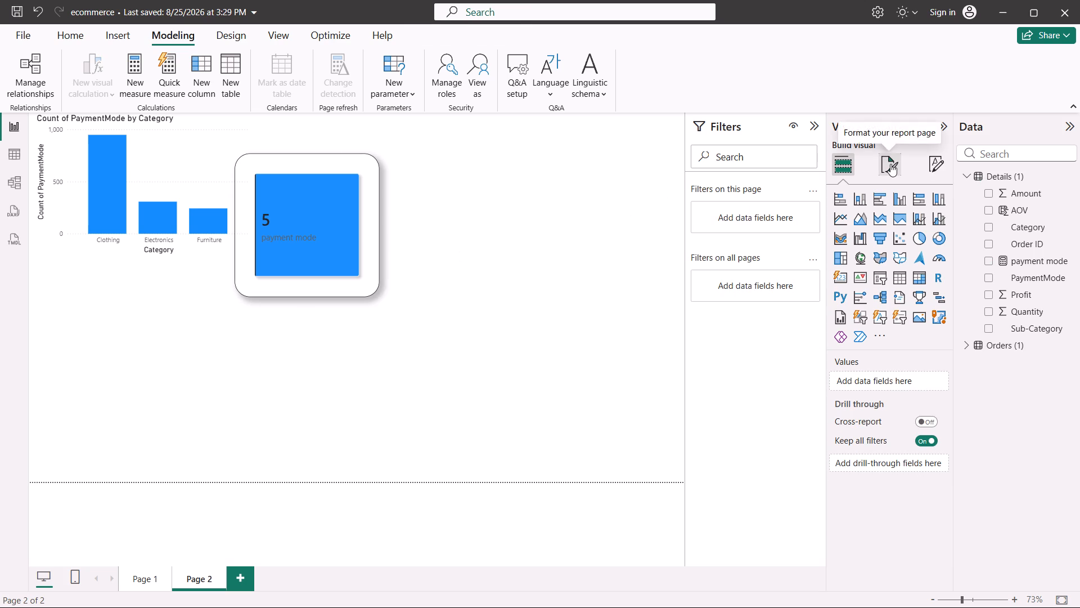
click(859, 284)
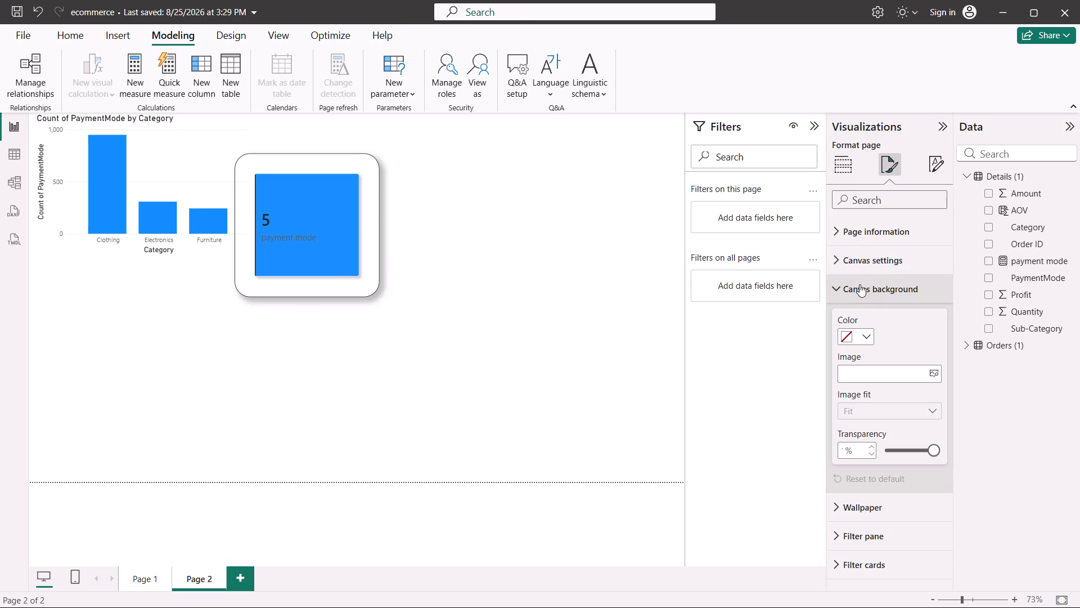
click(859, 330)
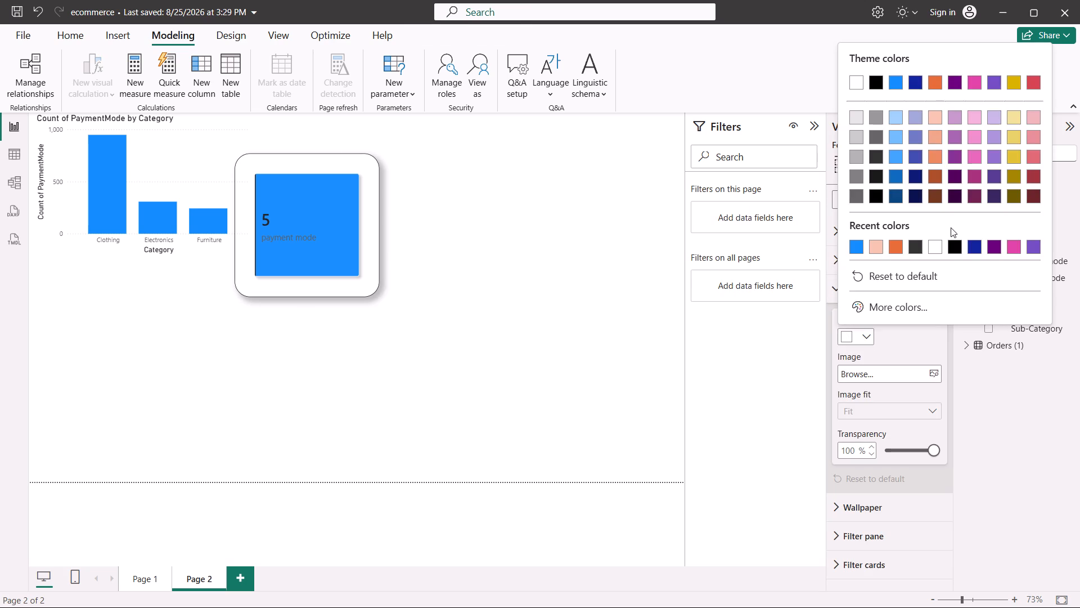
click(897, 246)
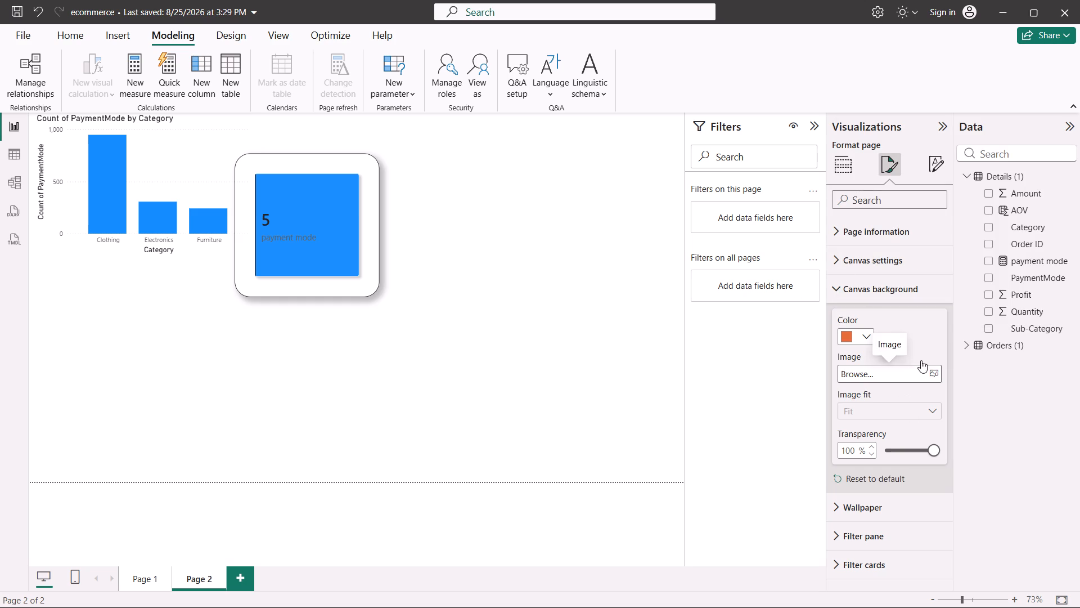
click(605, 319)
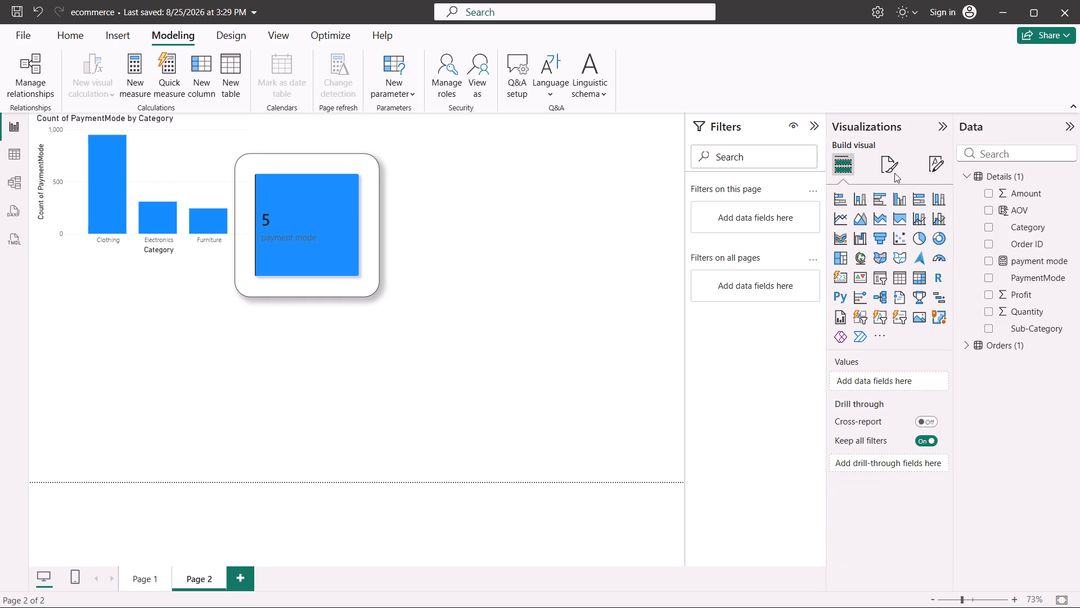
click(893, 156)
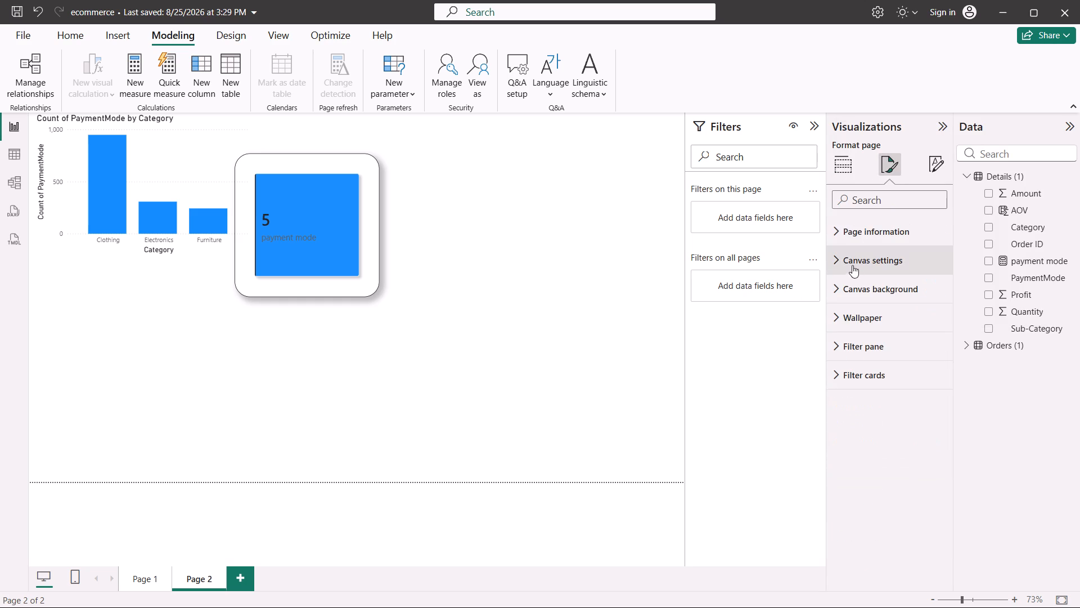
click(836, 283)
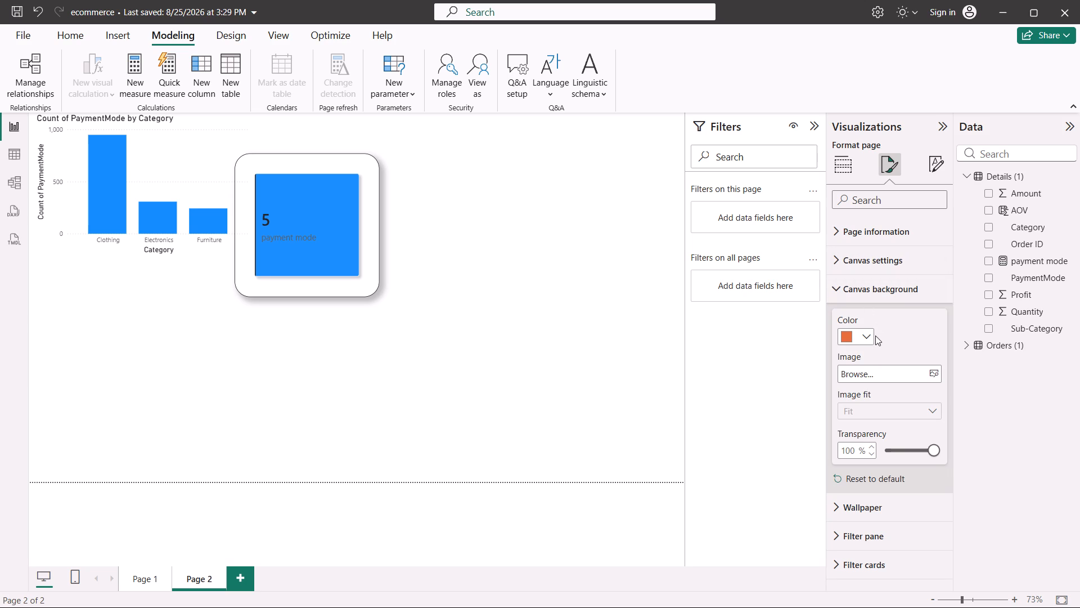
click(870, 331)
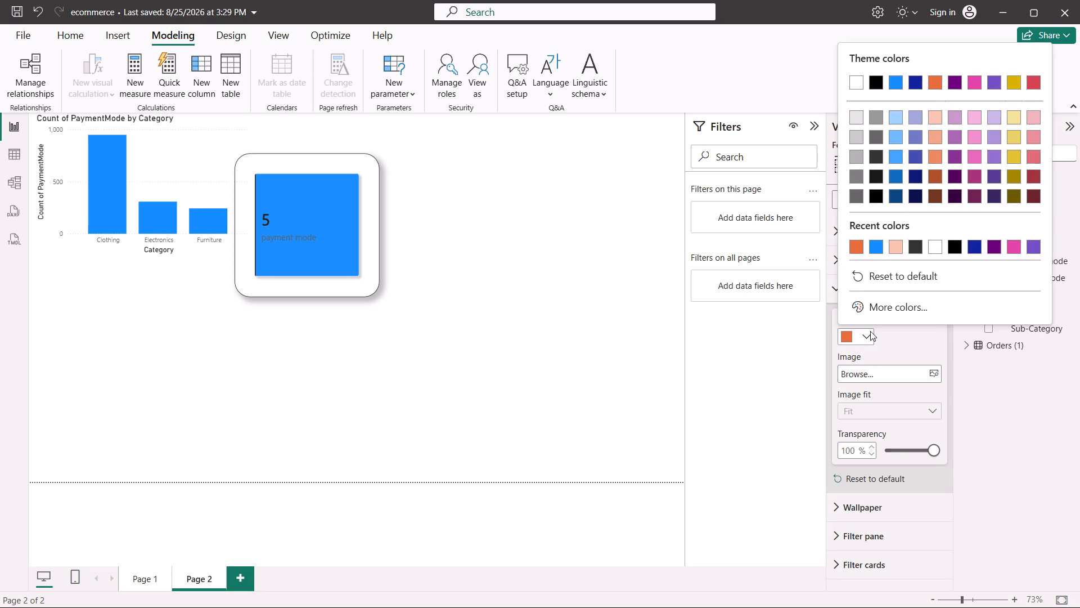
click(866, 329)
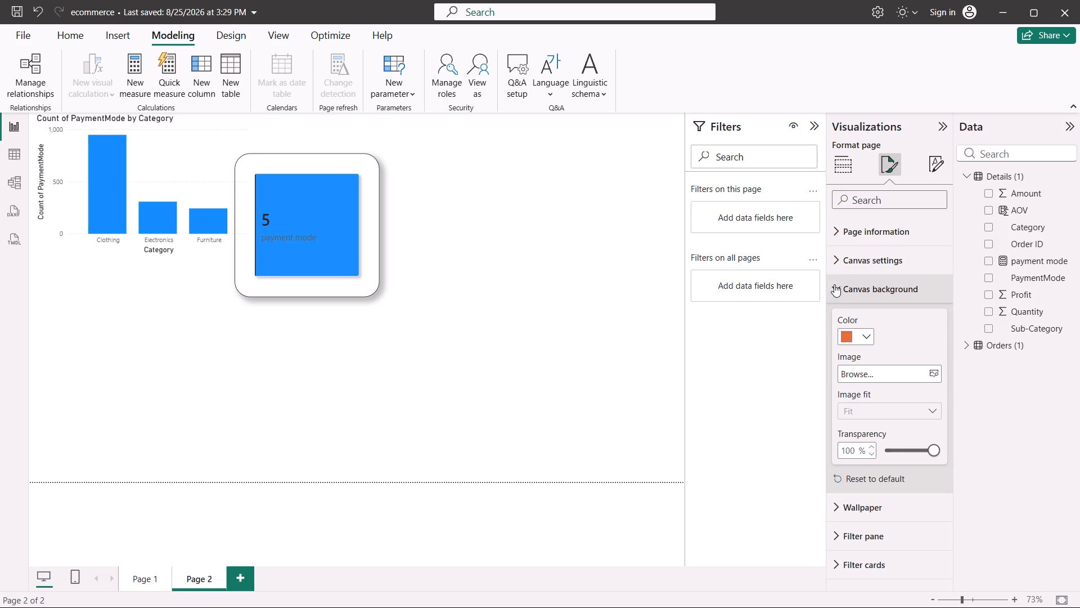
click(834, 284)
Set Page 2's wallpaper colour to orange from the recent colours.
click(841, 310)
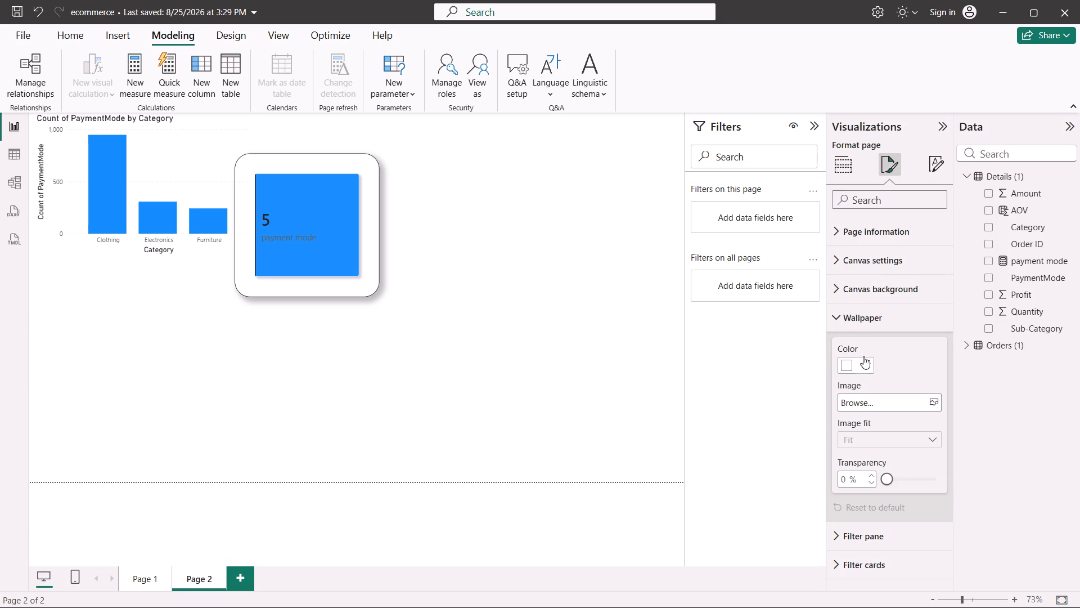
click(866, 360)
click(853, 271)
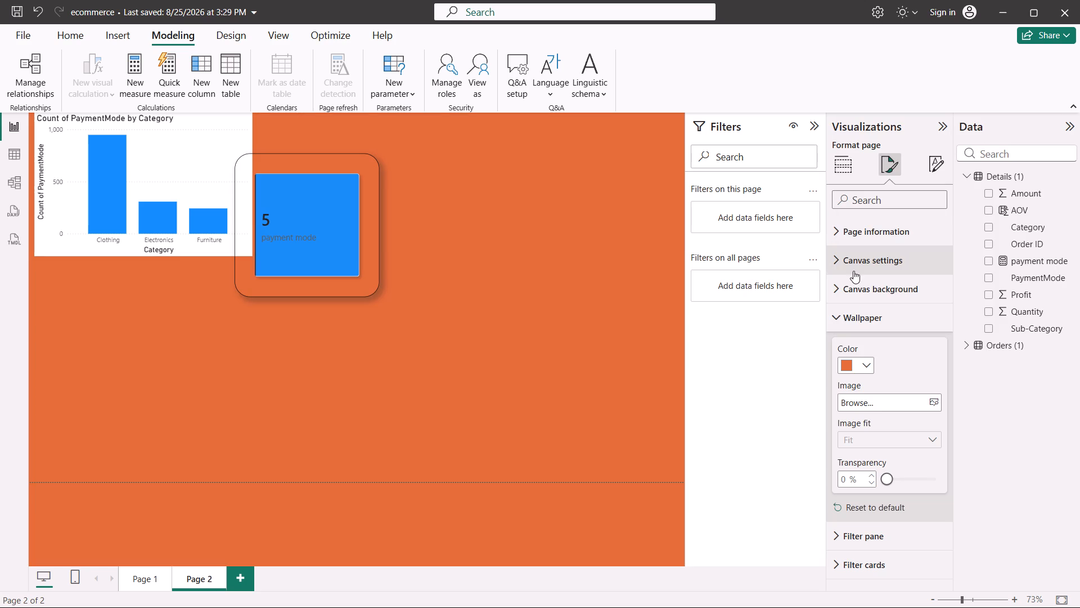
click(657, 311)
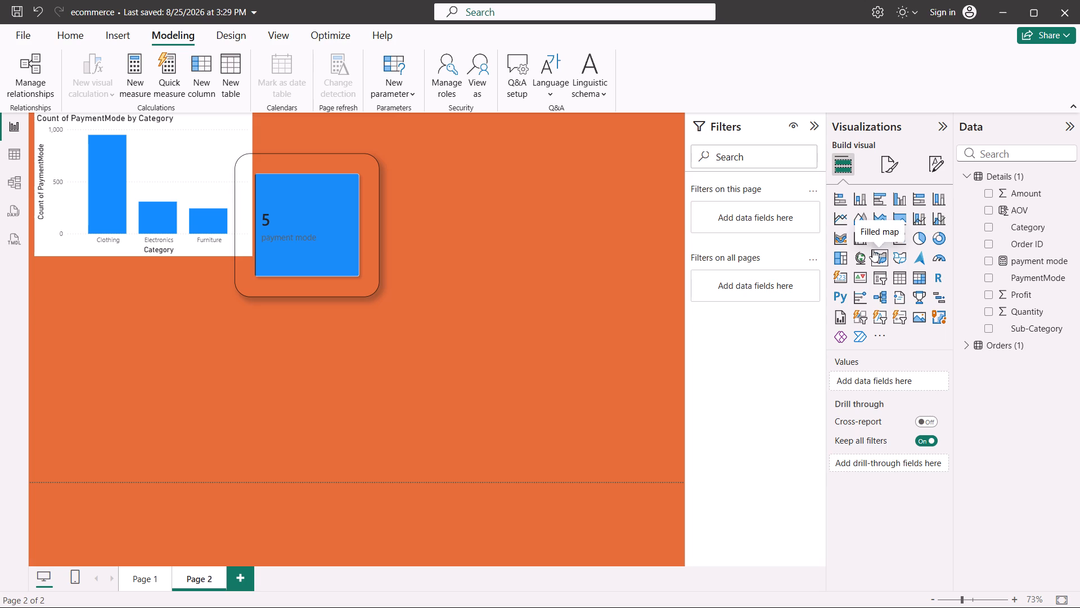
Move the payment mode card clear of the column chart, slightly down and to the right.
drag(364, 214, 442, 230)
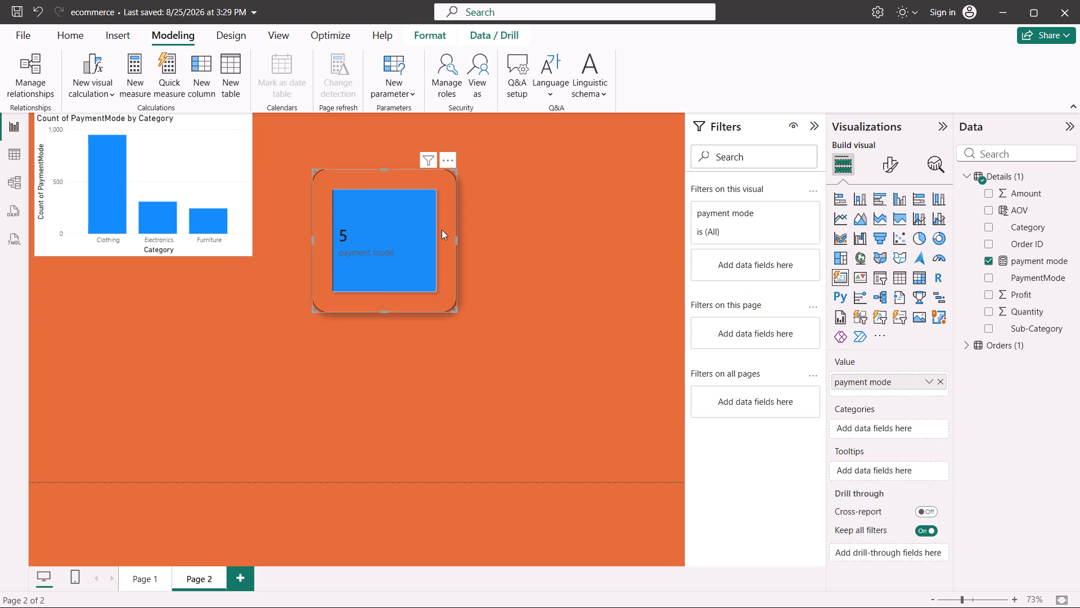
Set the background fill in the payment mode visual's Cards settings to light peach with 100% transparency.
click(886, 170)
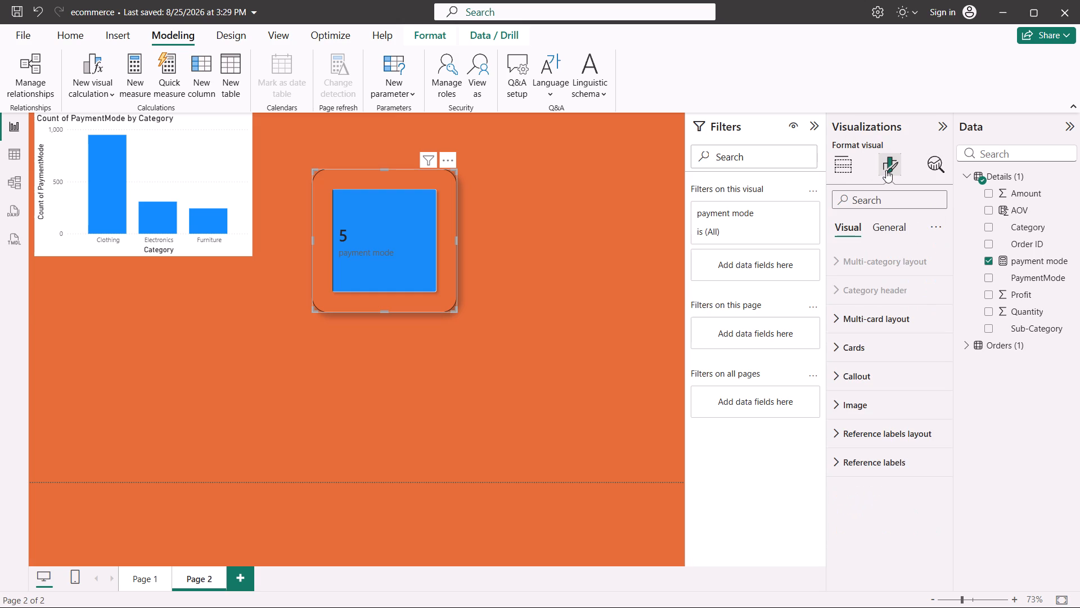
click(847, 345)
scroll(847, 345, down, 1)
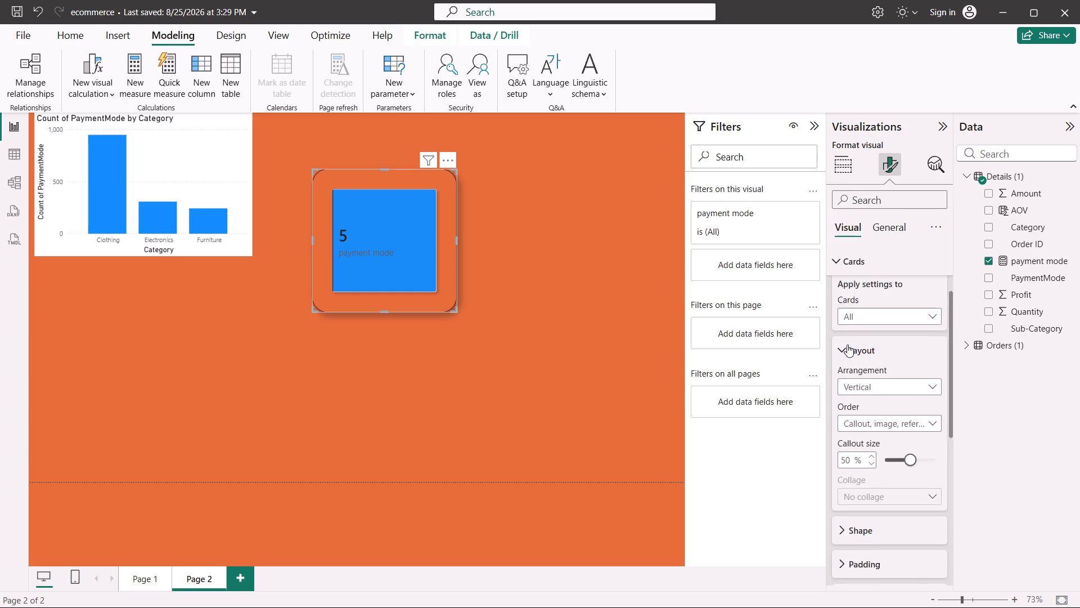
scroll(847, 345, down, 4)
click(842, 442)
scroll(842, 442, down, 2)
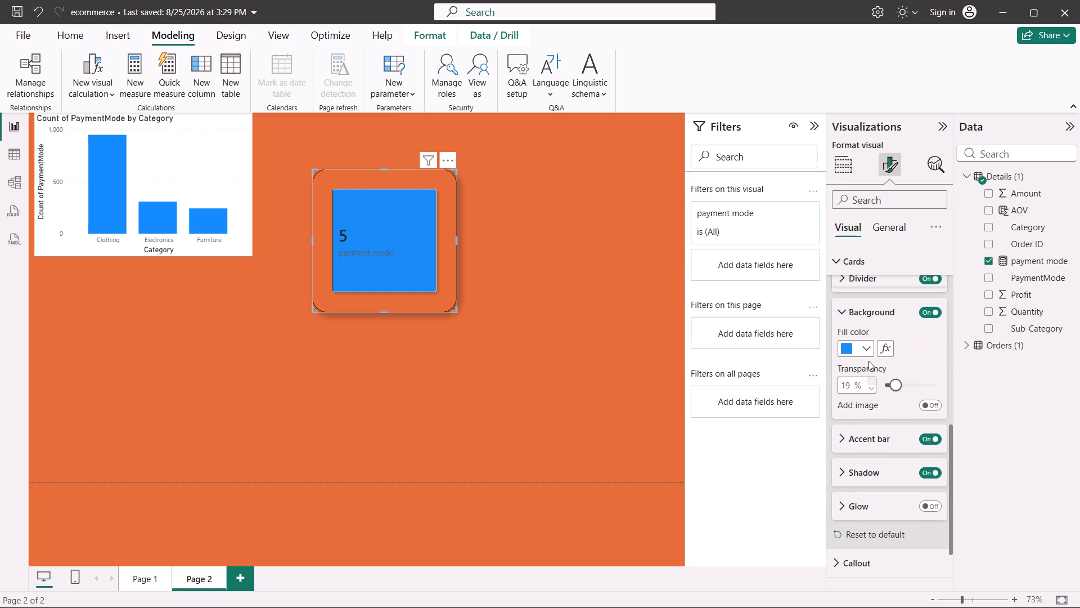
click(863, 350)
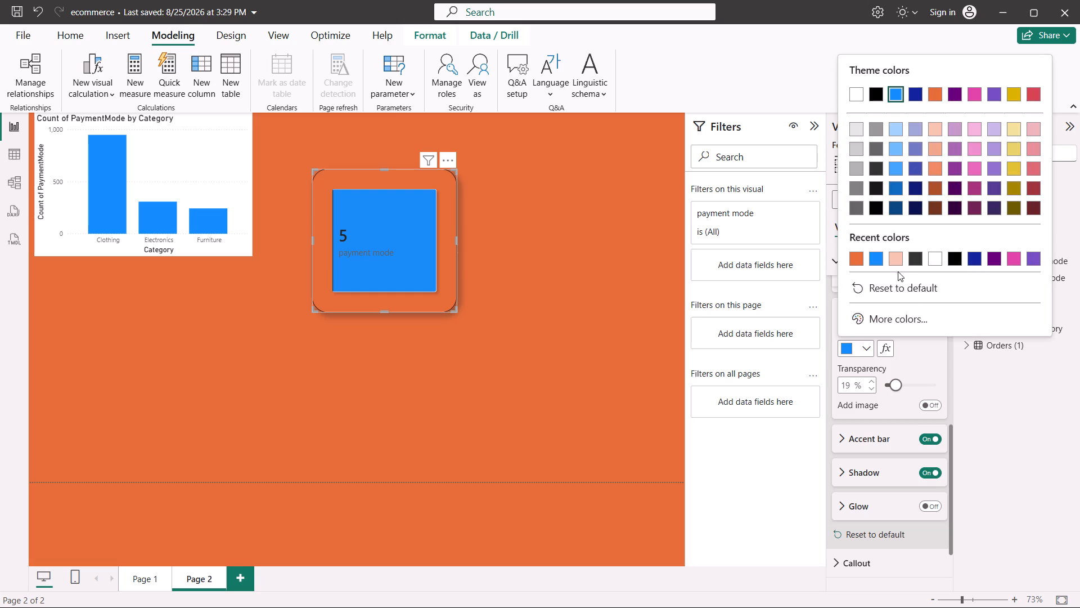
click(895, 258)
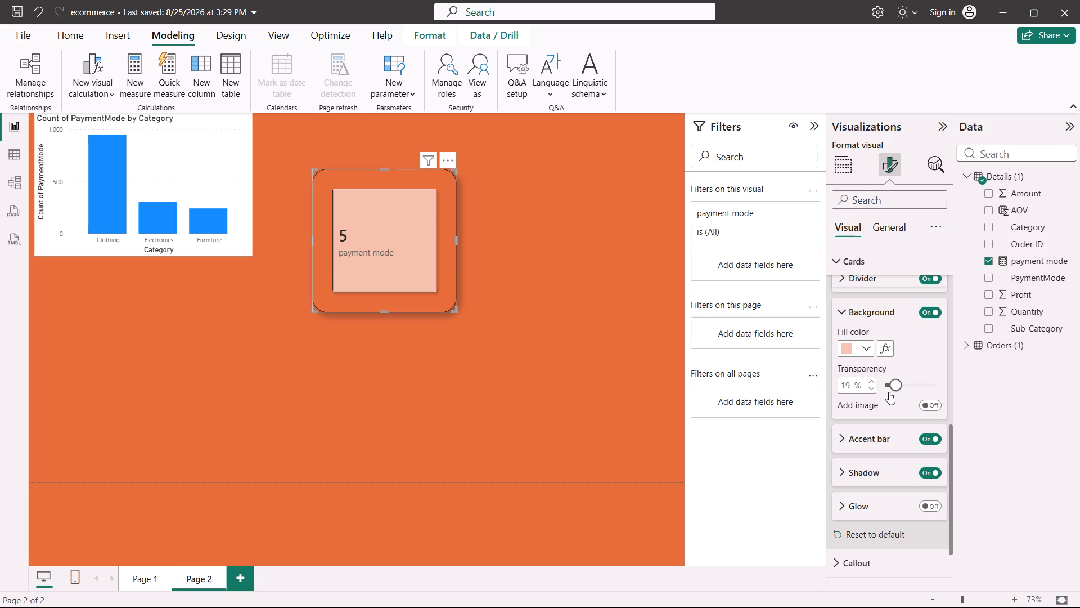
drag(894, 380, 942, 366)
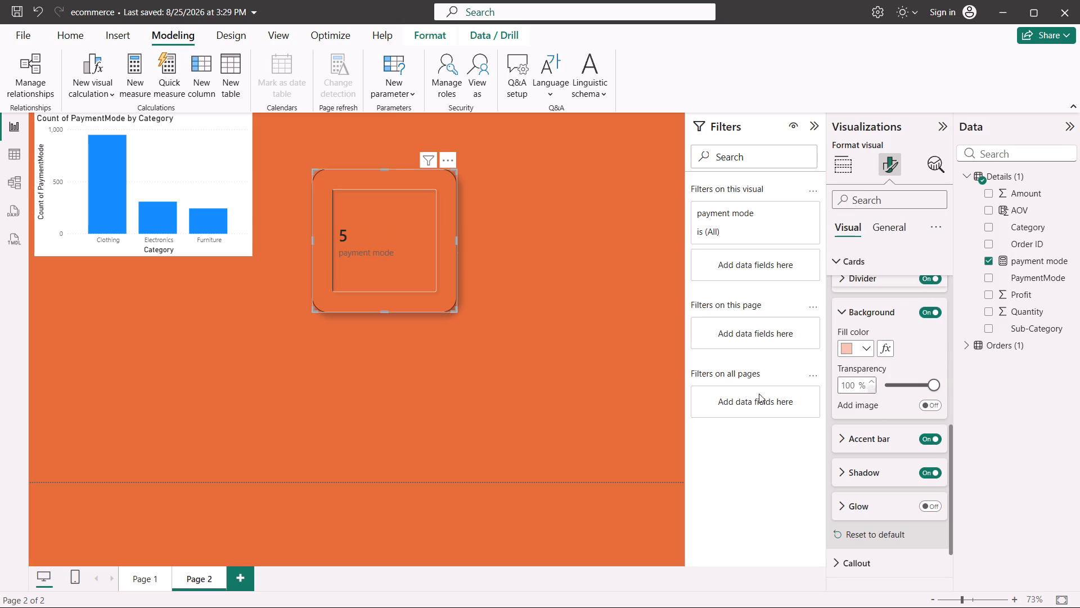
click(566, 397)
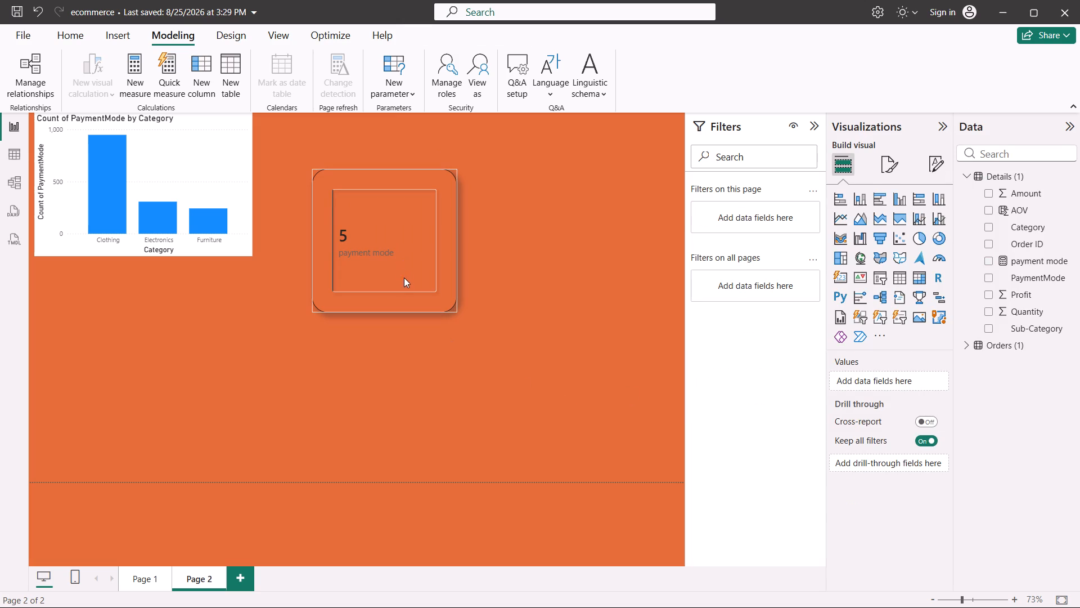
Compare the card's styling with the KPI cards on Page 1 and return to Page 2.
click(142, 578)
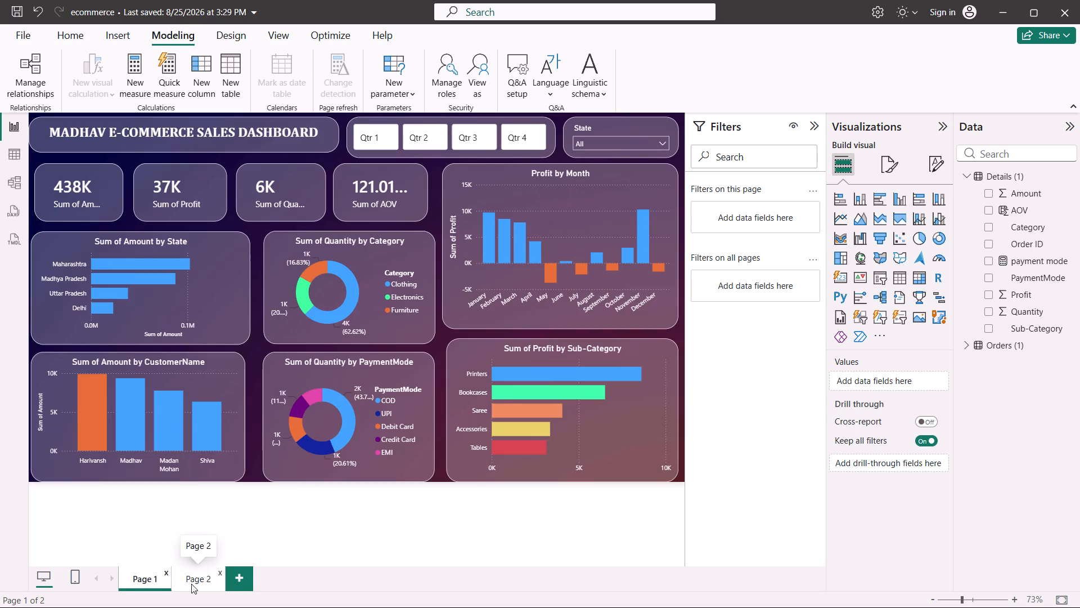
click(196, 582)
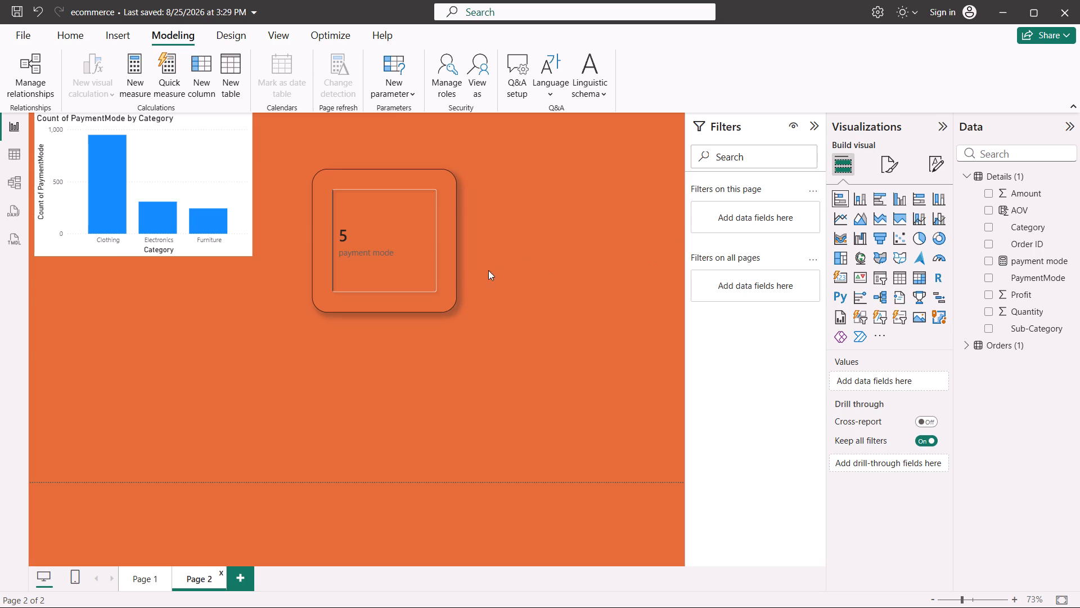
Set the border transparency in the payment mode visual's Cards settings to 100%.
click(440, 256)
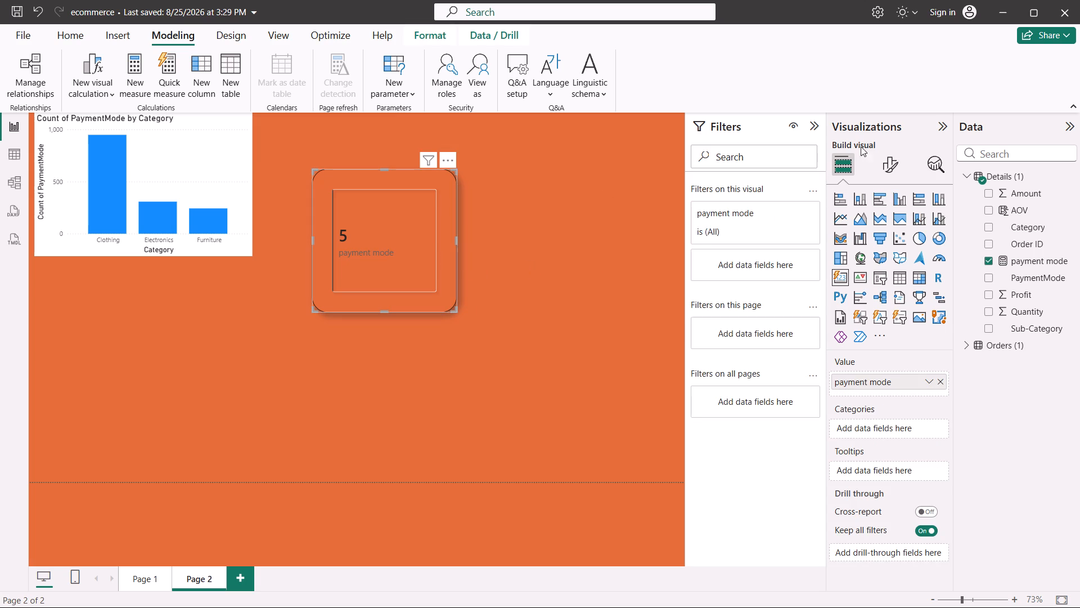
click(877, 167)
click(895, 163)
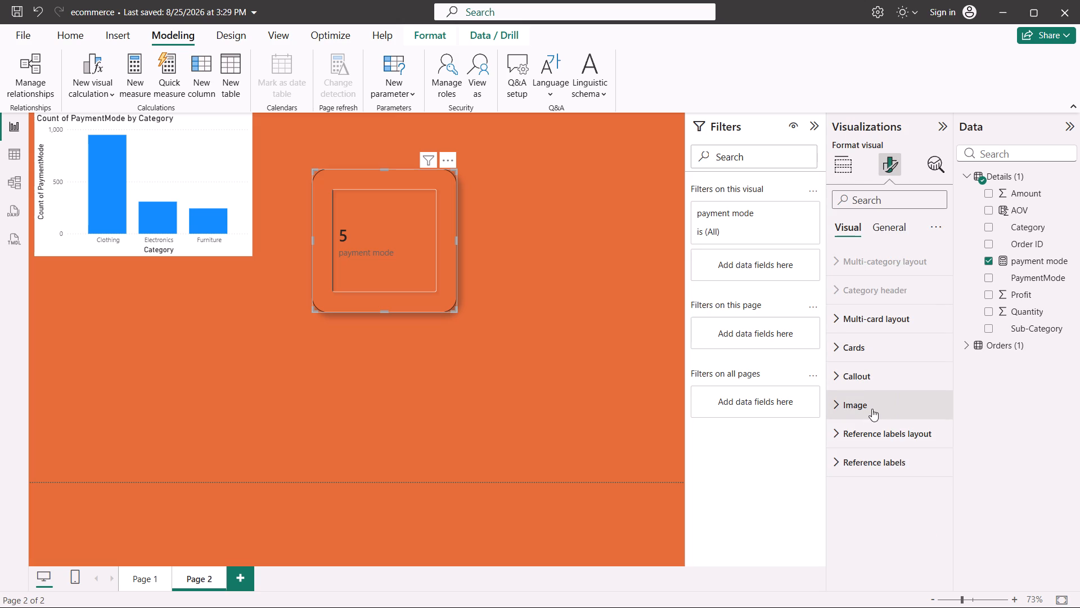
click(872, 409)
click(872, 409)
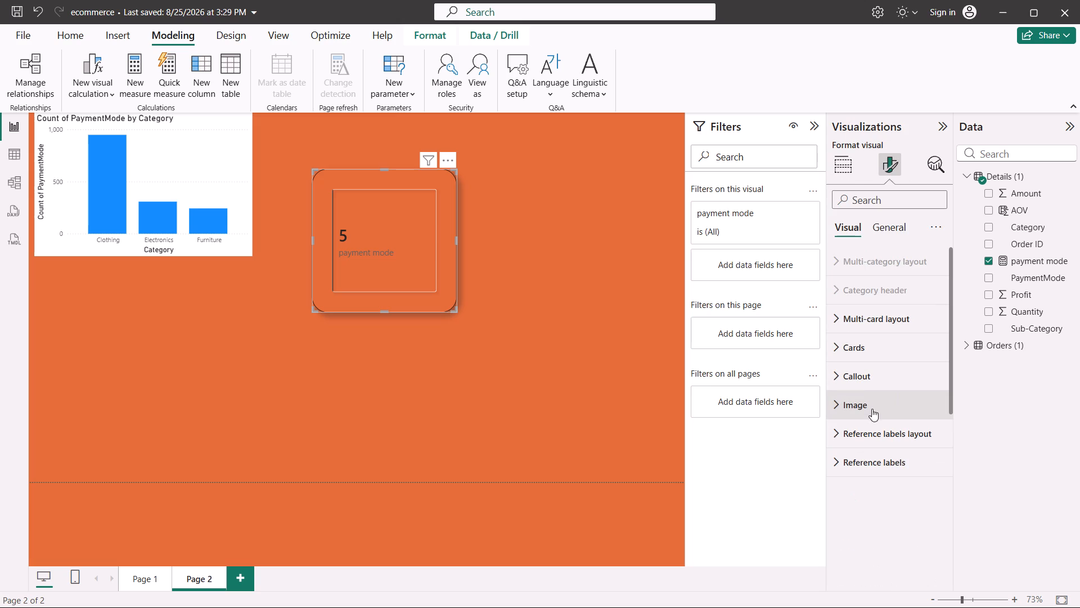
click(832, 347)
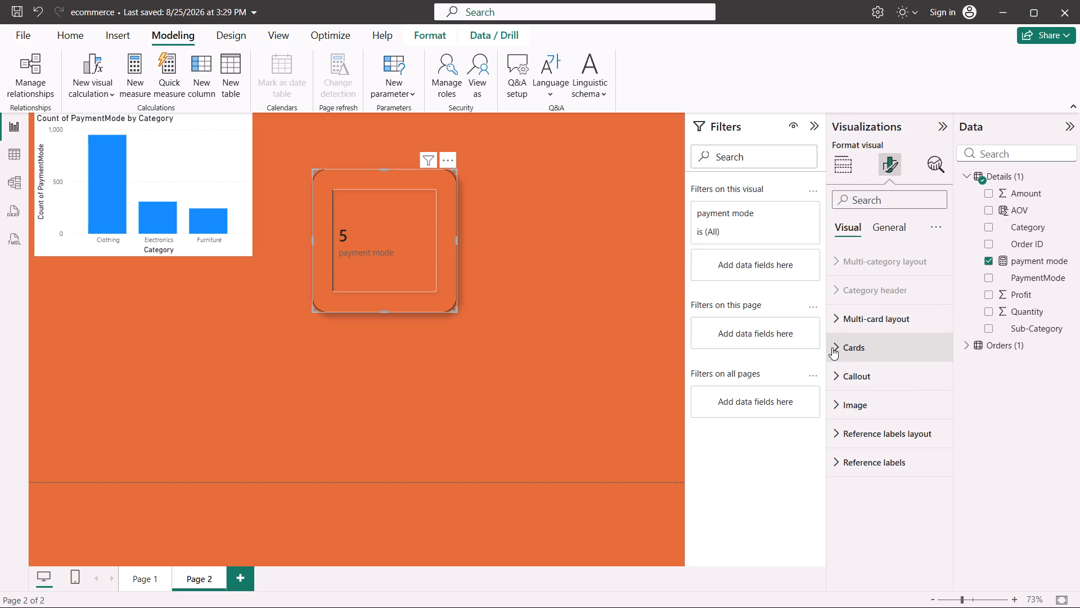
scroll(858, 417, down, 3)
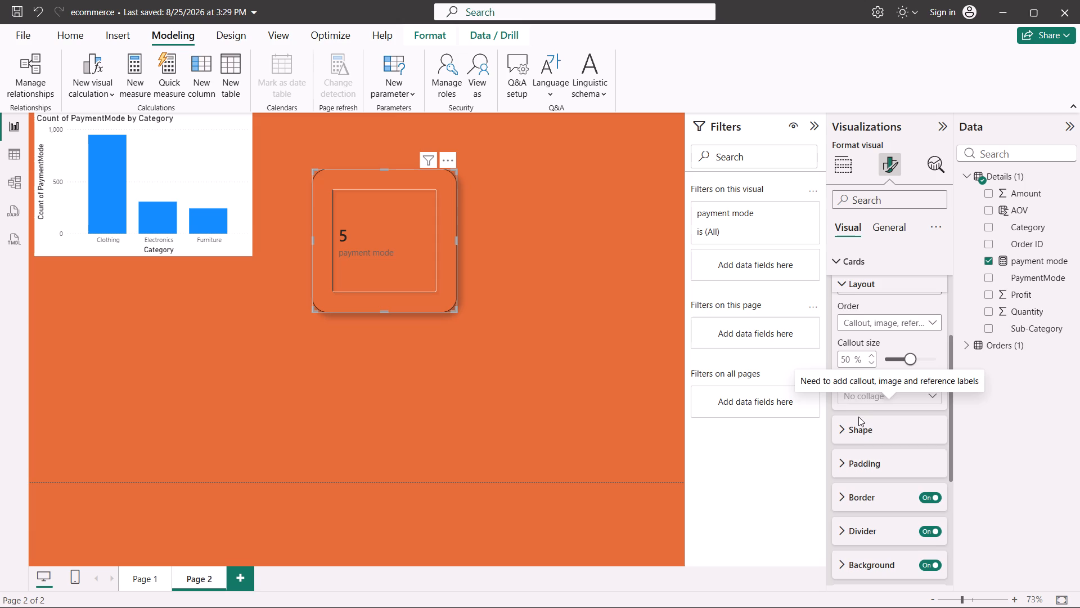
scroll(858, 417, down, 1)
click(854, 477)
scroll(854, 477, down, 2)
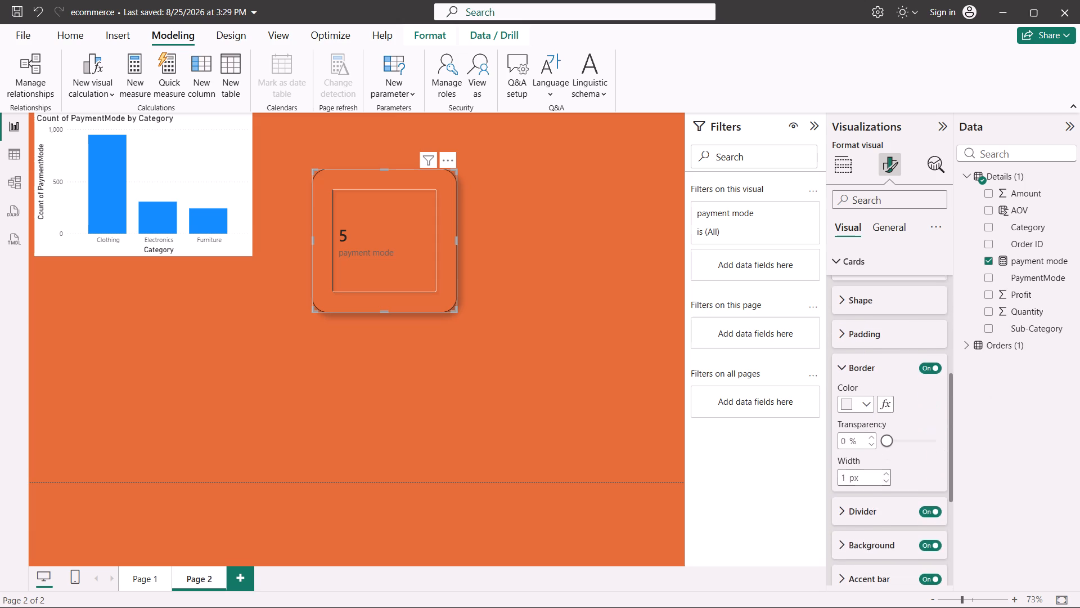
drag(886, 432, 963, 433)
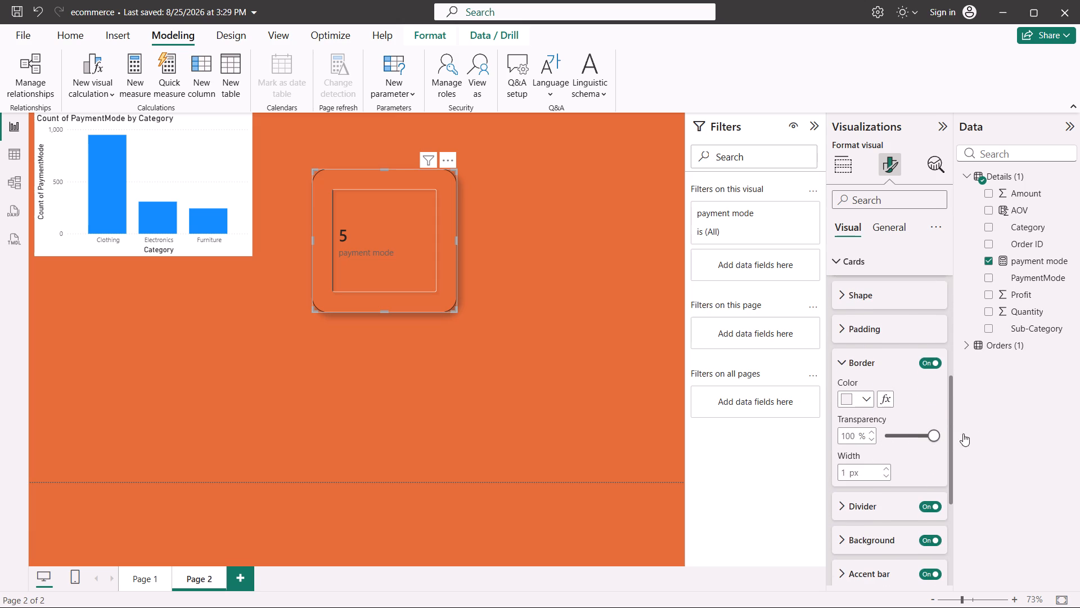
drag(963, 433, 1064, 437)
Set the accent bar transparency in the payment mode visual's Cards settings to 100%.
scroll(898, 459, down, 1)
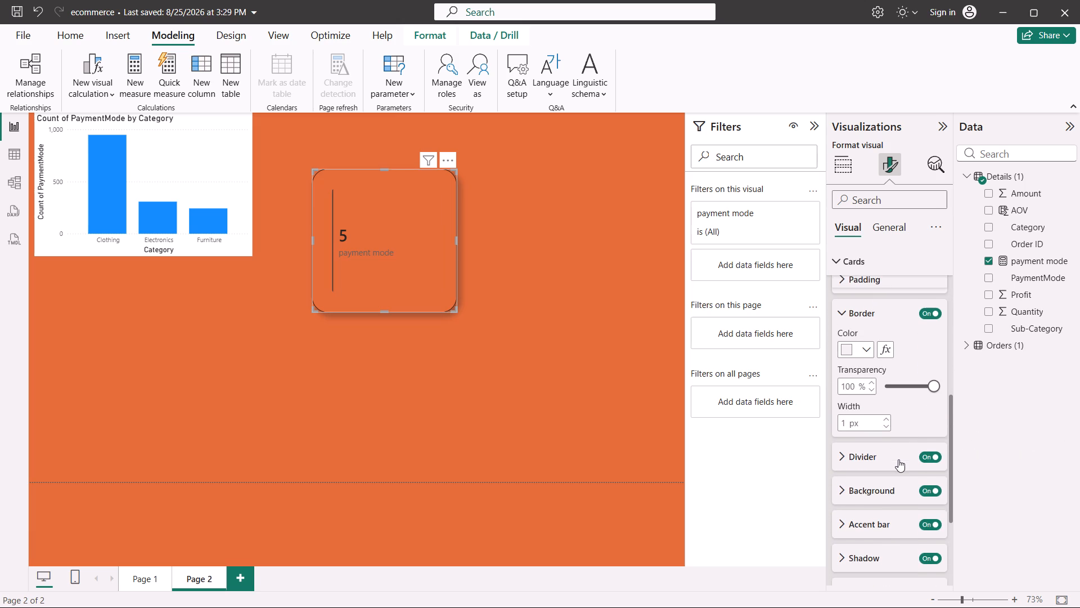
scroll(898, 459, down, 1)
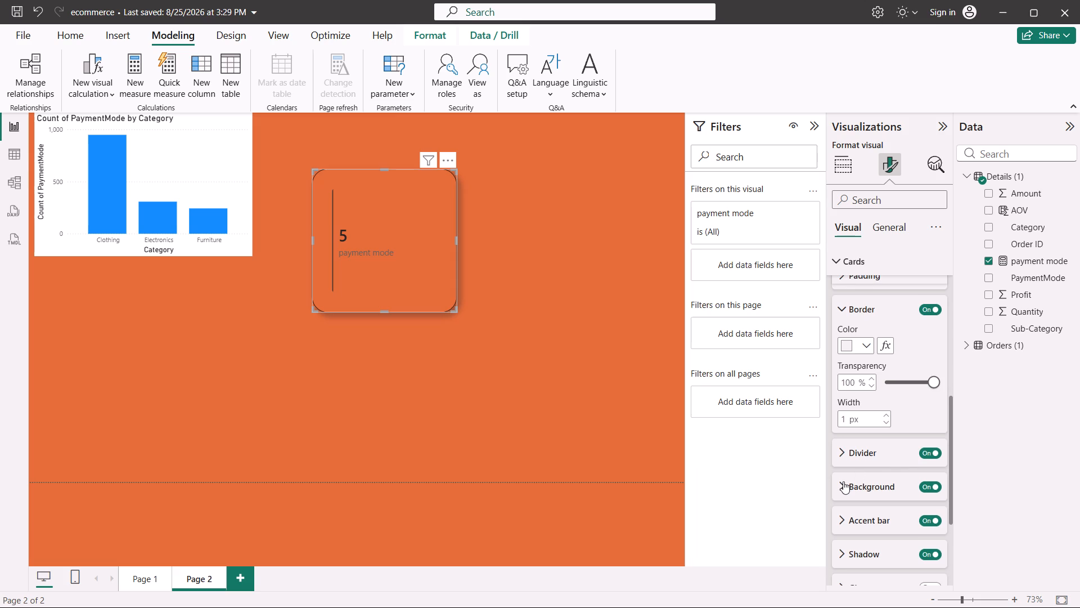
scroll(843, 481, down, 1)
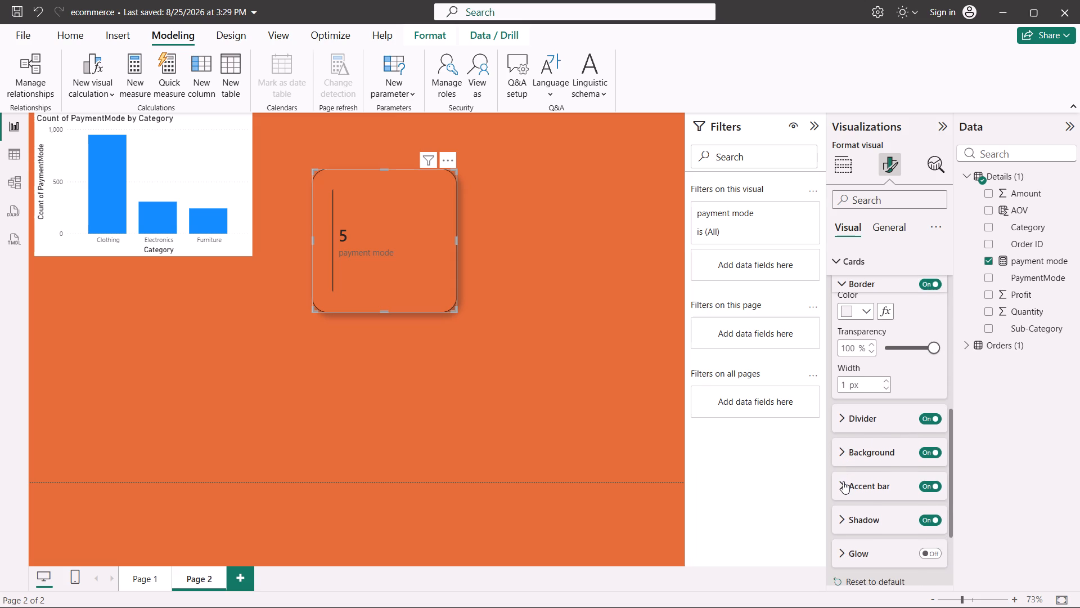
click(843, 481)
scroll(843, 481, down, 1)
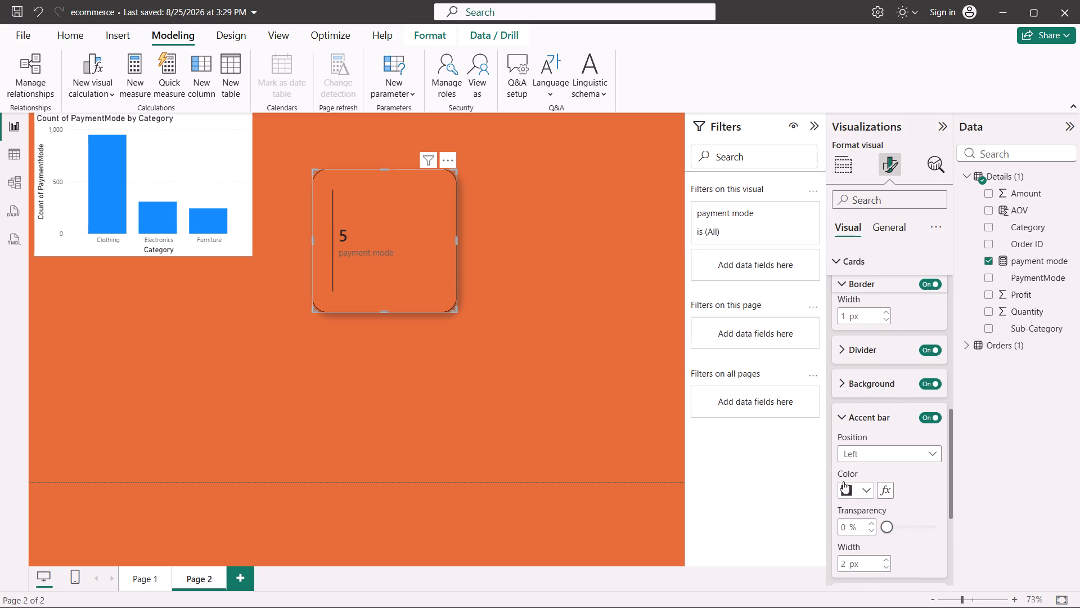
scroll(843, 481, down, 1)
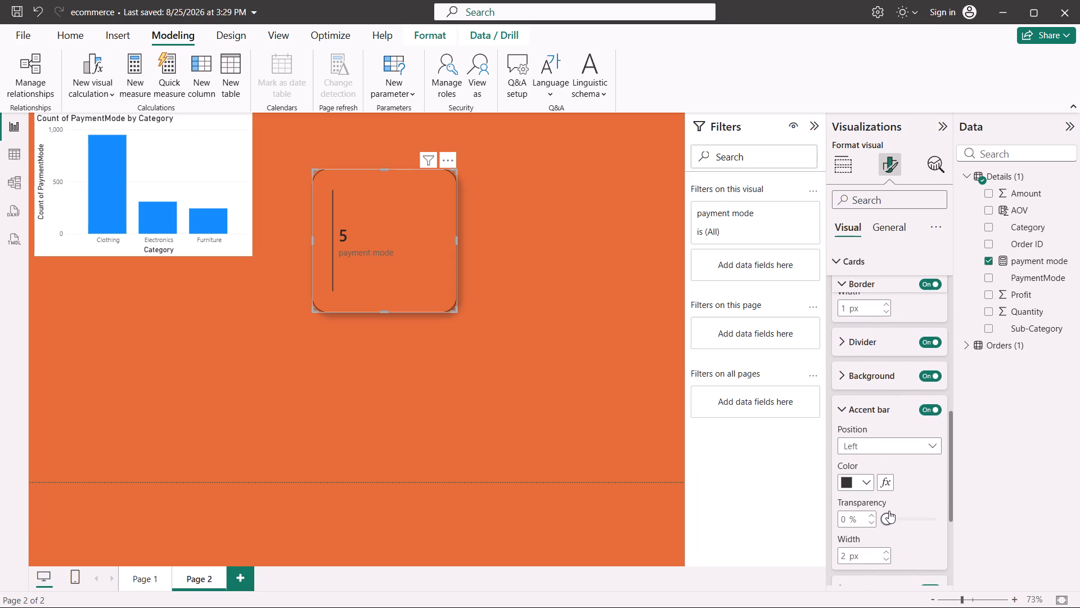
drag(889, 511, 962, 517)
drag(962, 517, 883, 518)
drag(883, 518, 916, 514)
drag(916, 514, 1027, 509)
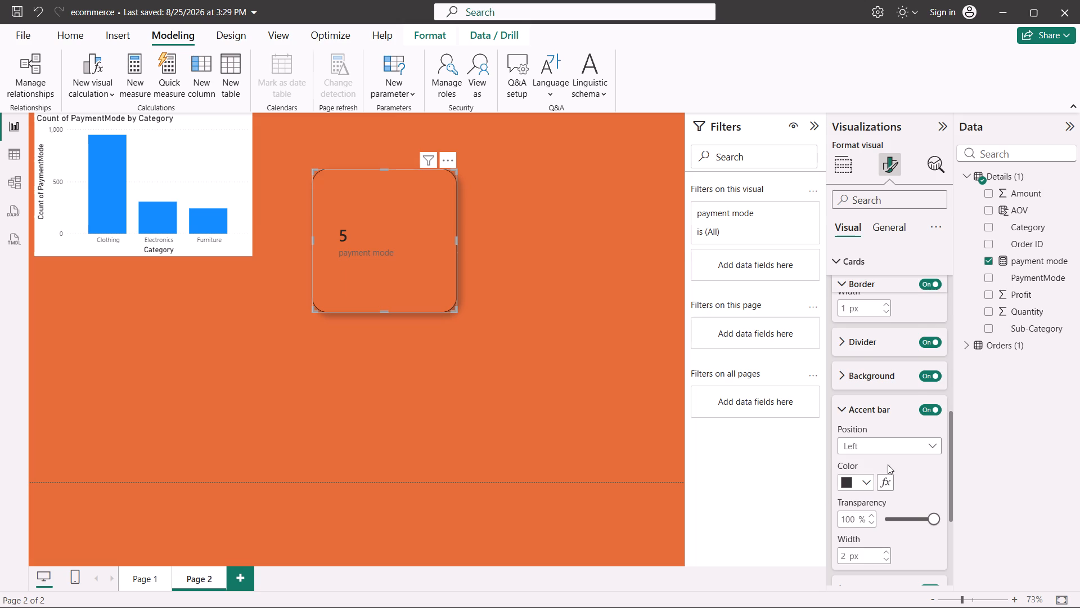
Set the payment mode card's visual border colour to orange #e66c37 from the recent colours.
scroll(888, 464, down, 2)
scroll(888, 464, up, 2)
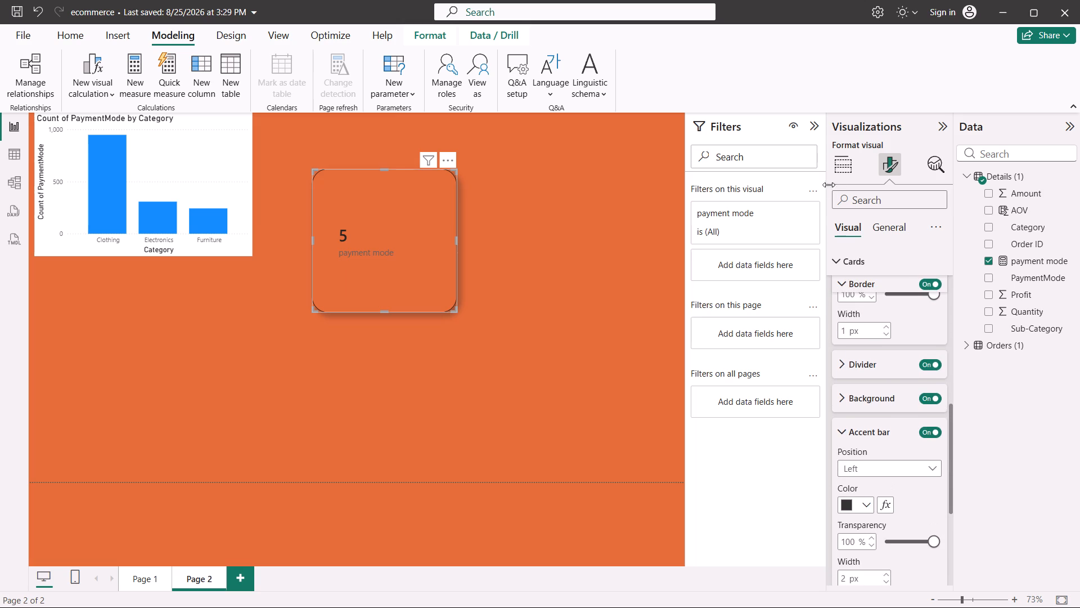
click(879, 228)
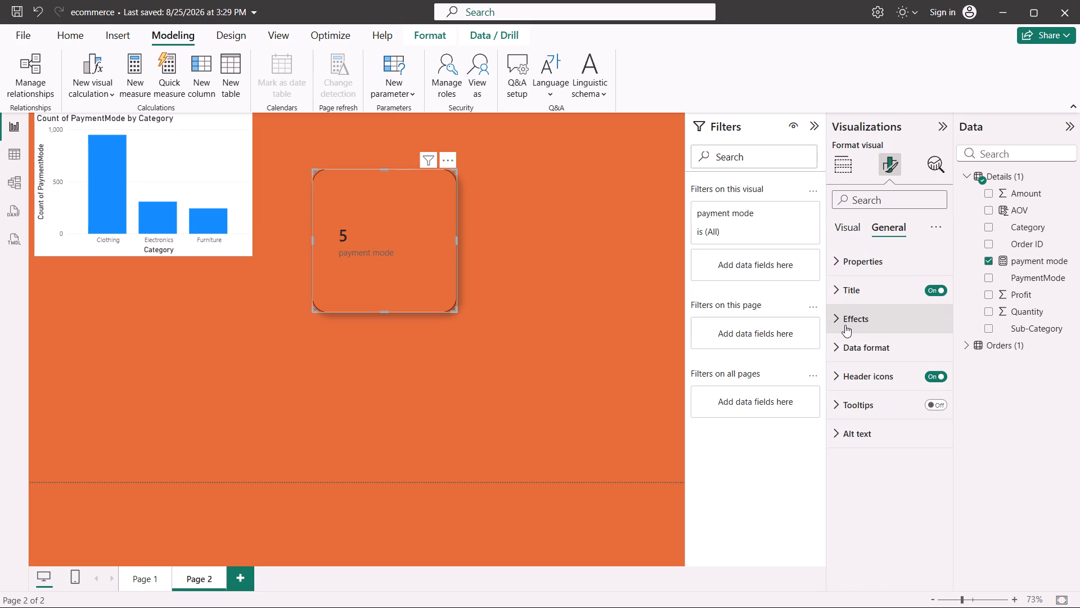
click(845, 325)
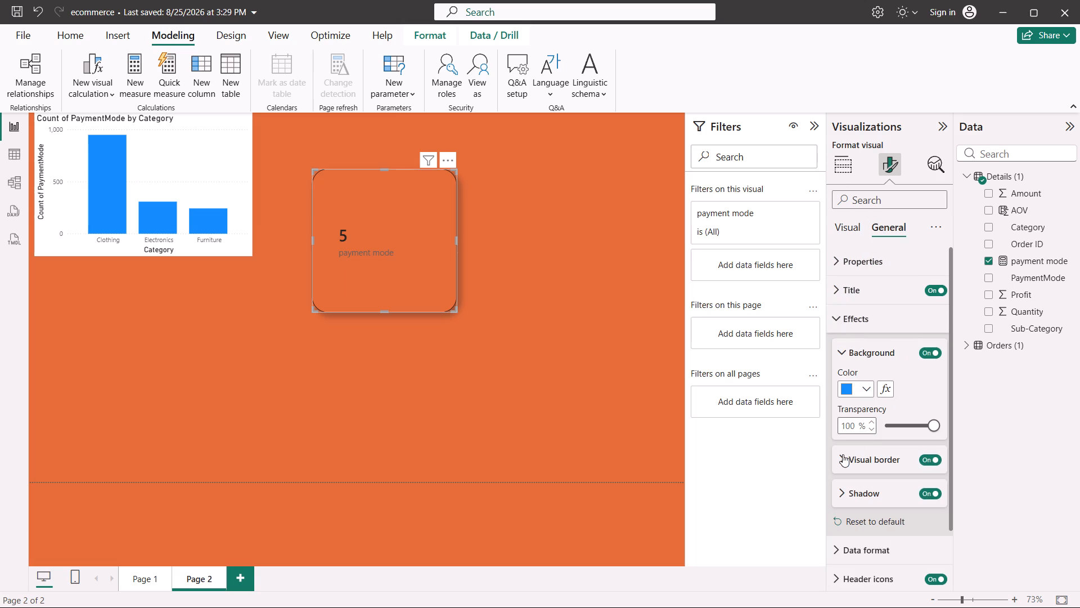
click(843, 454)
scroll(843, 454, down, 1)
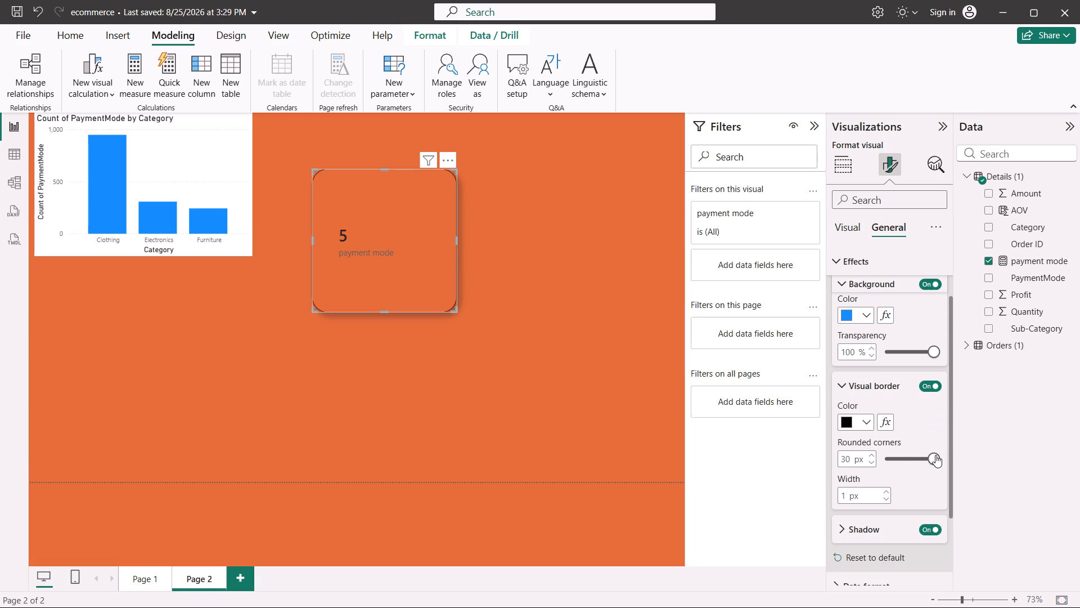
click(867, 427)
click(874, 332)
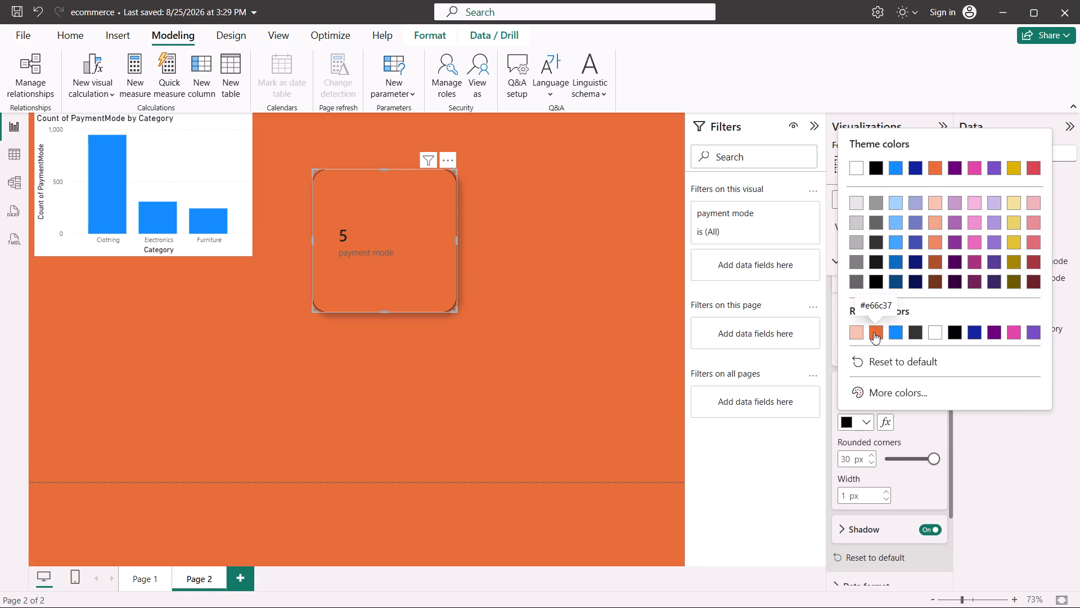
click(627, 321)
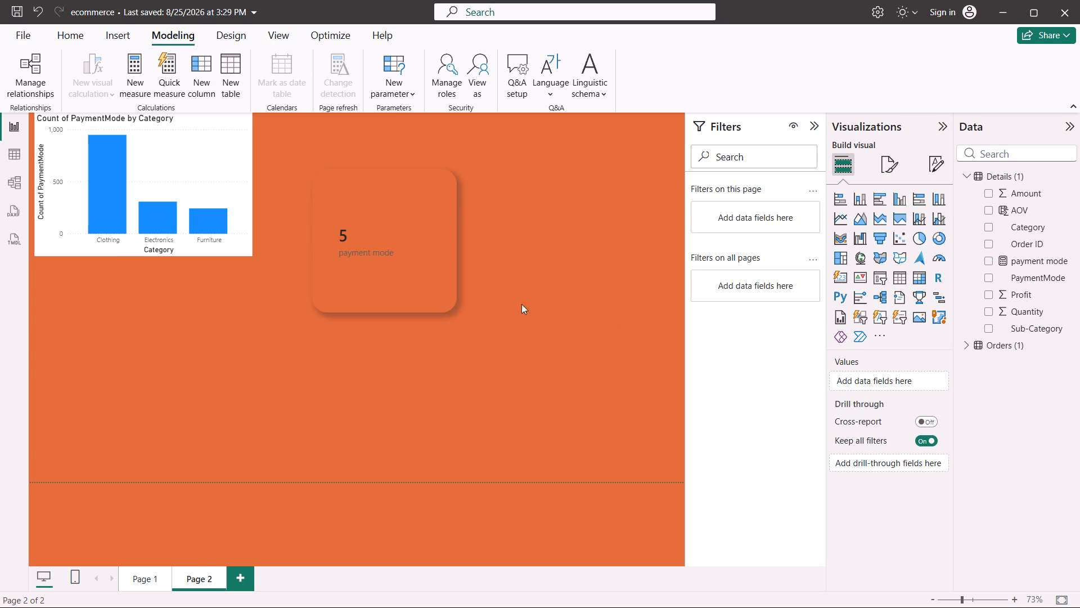
Shorten the payment mode card to align with the column chart's bottom edge and narrow it from its right side.
click(426, 293)
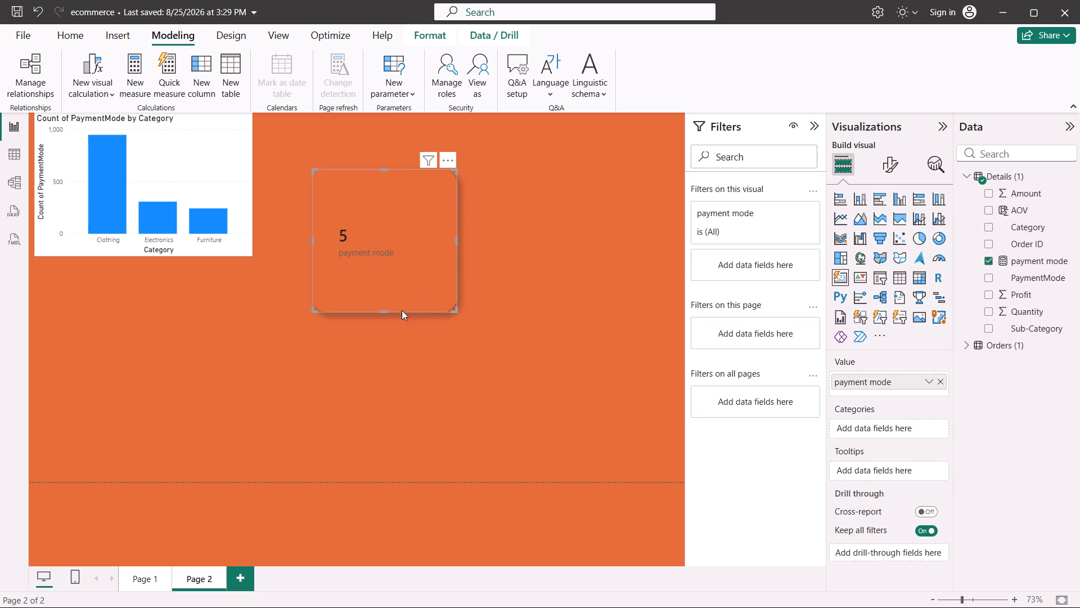
drag(384, 308, 377, 249)
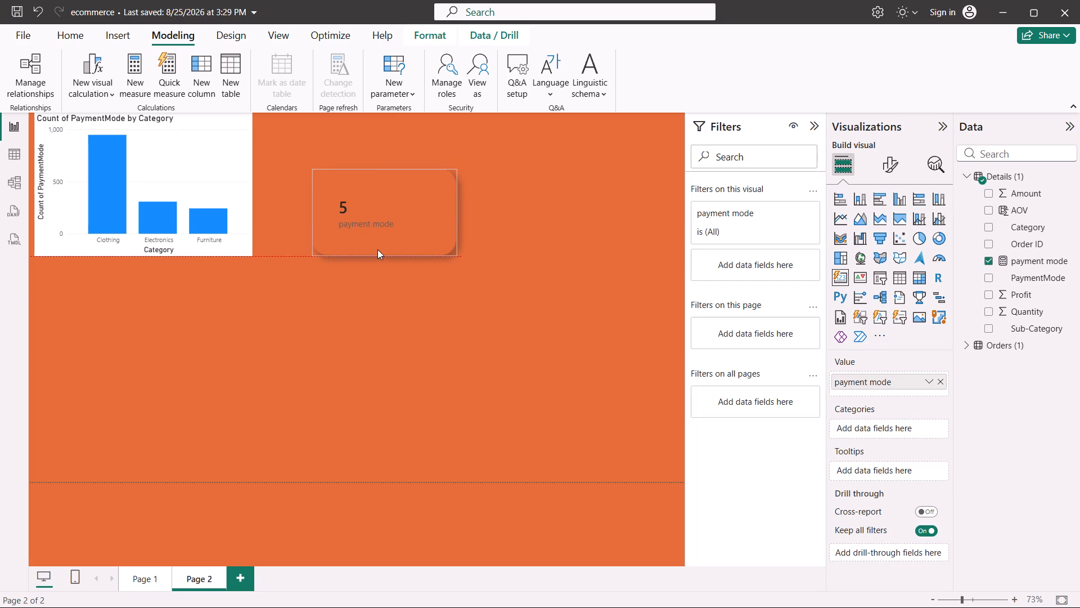
drag(377, 249, 376, 247)
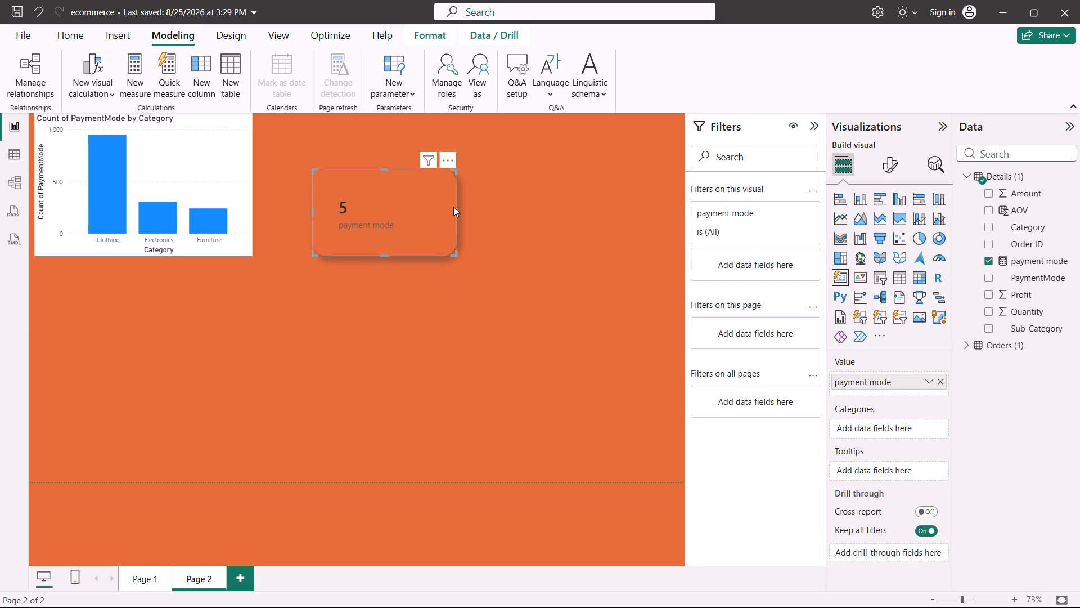
drag(455, 212, 417, 209)
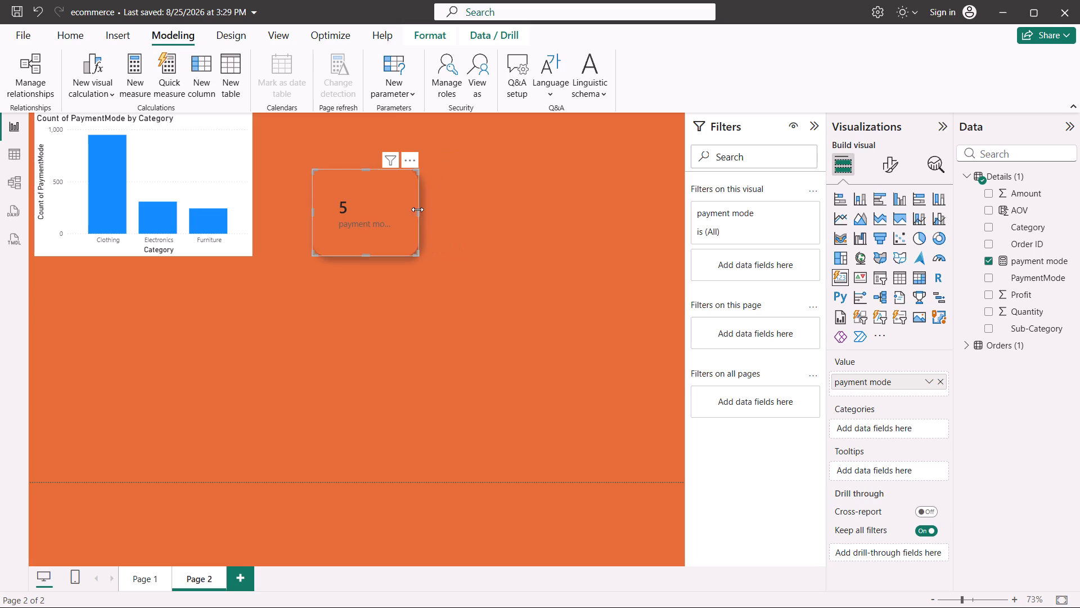
drag(310, 208, 318, 211)
Open the background fill colour choices in the payment mode visual's Cards settings.
click(397, 213)
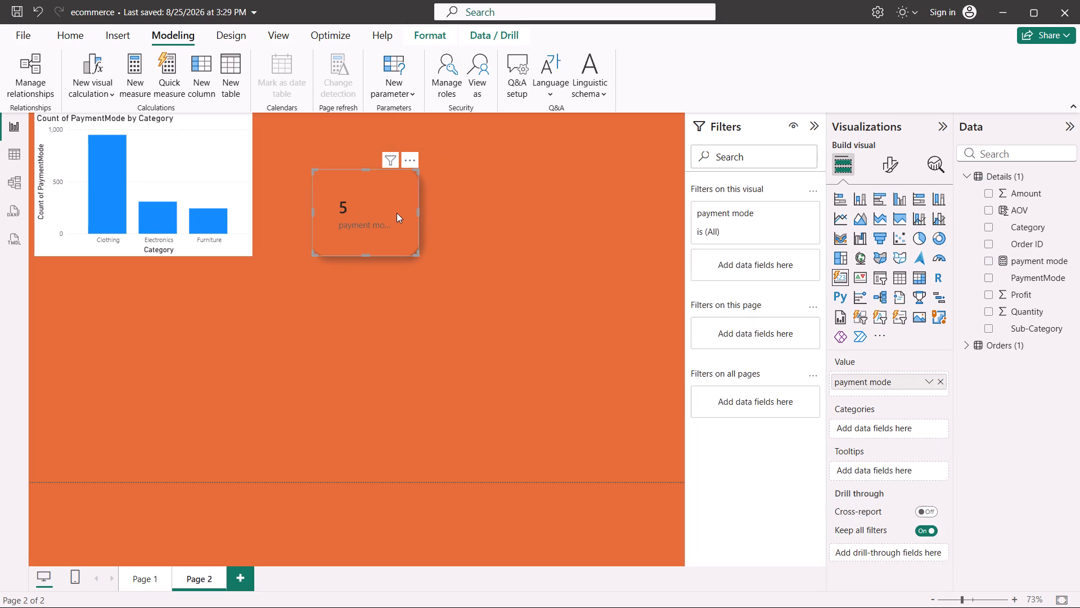
click(890, 161)
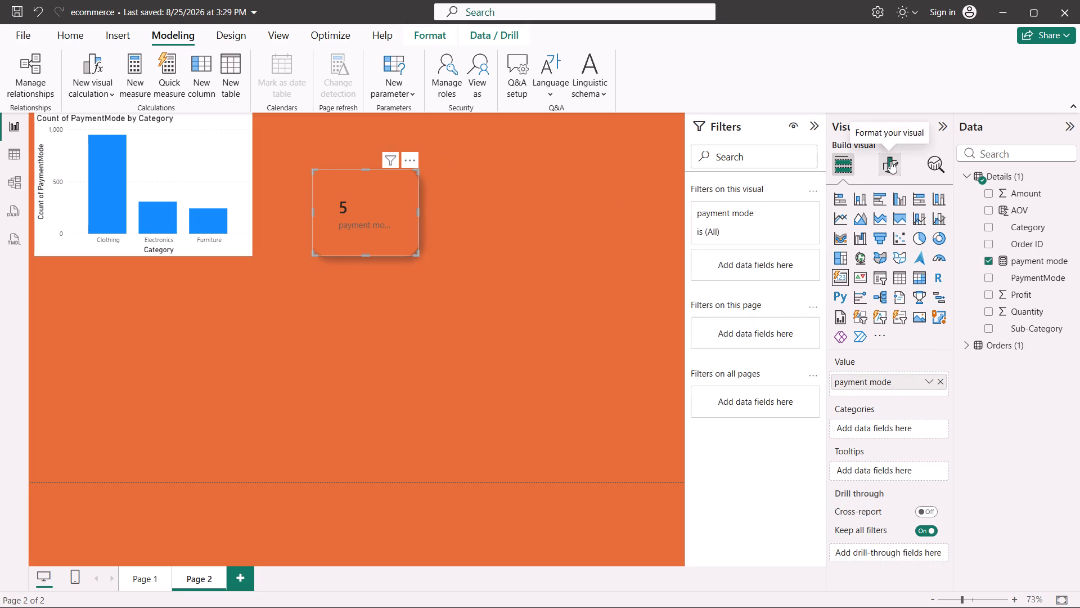
click(886, 229)
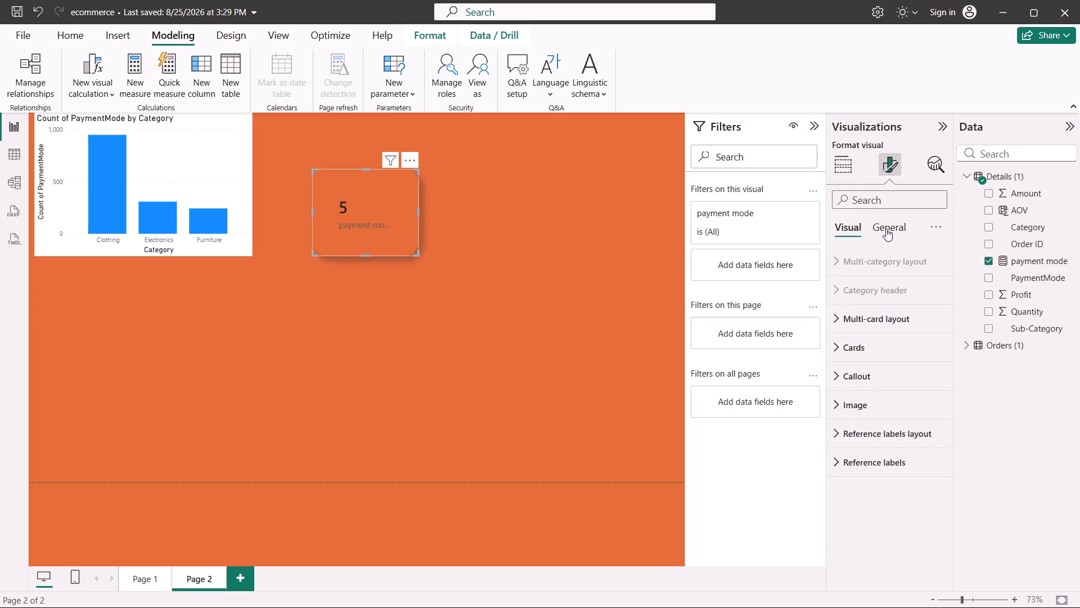
click(841, 325)
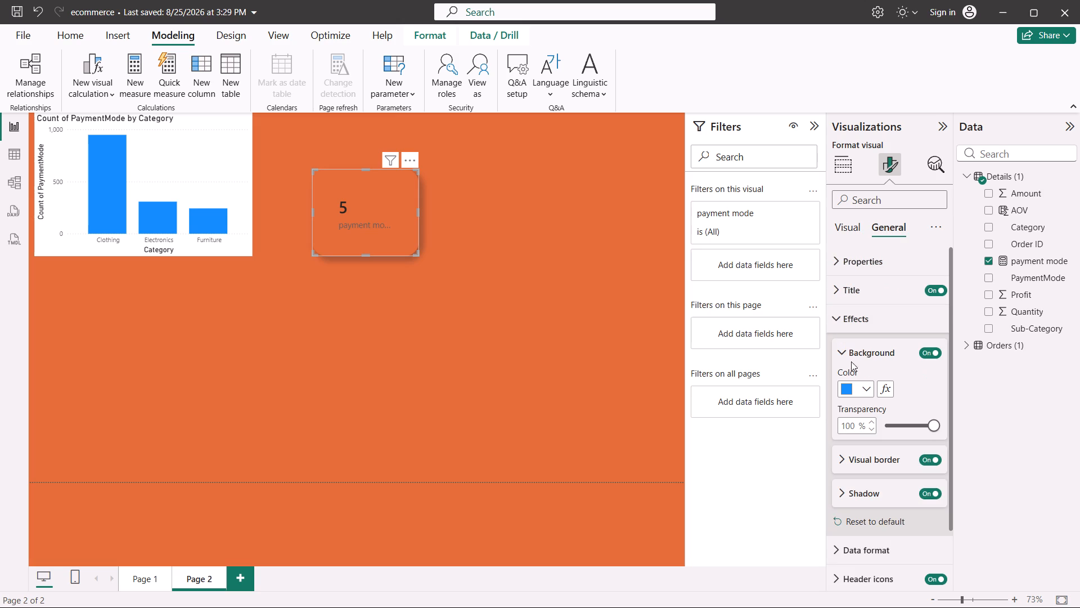
scroll(854, 355, down, 1)
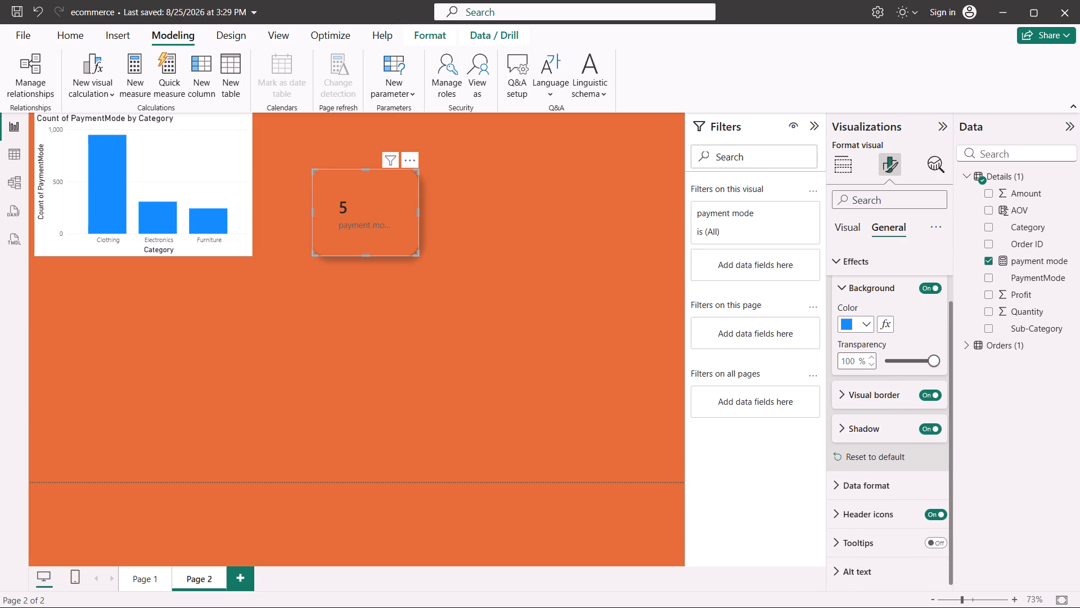
scroll(854, 355, up, 3)
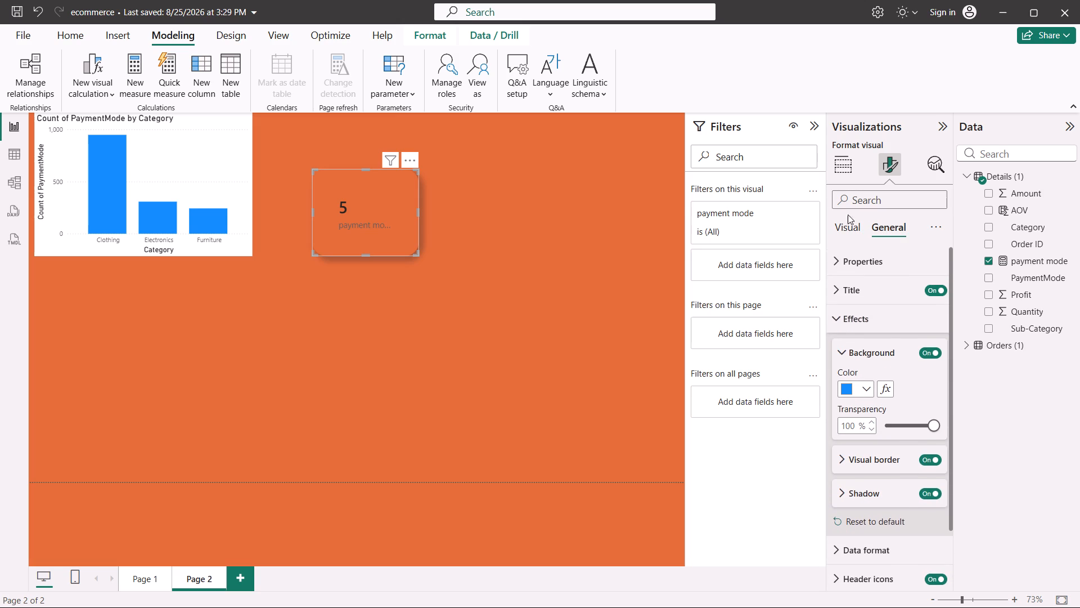
click(848, 220)
click(859, 350)
scroll(859, 350, down, 1)
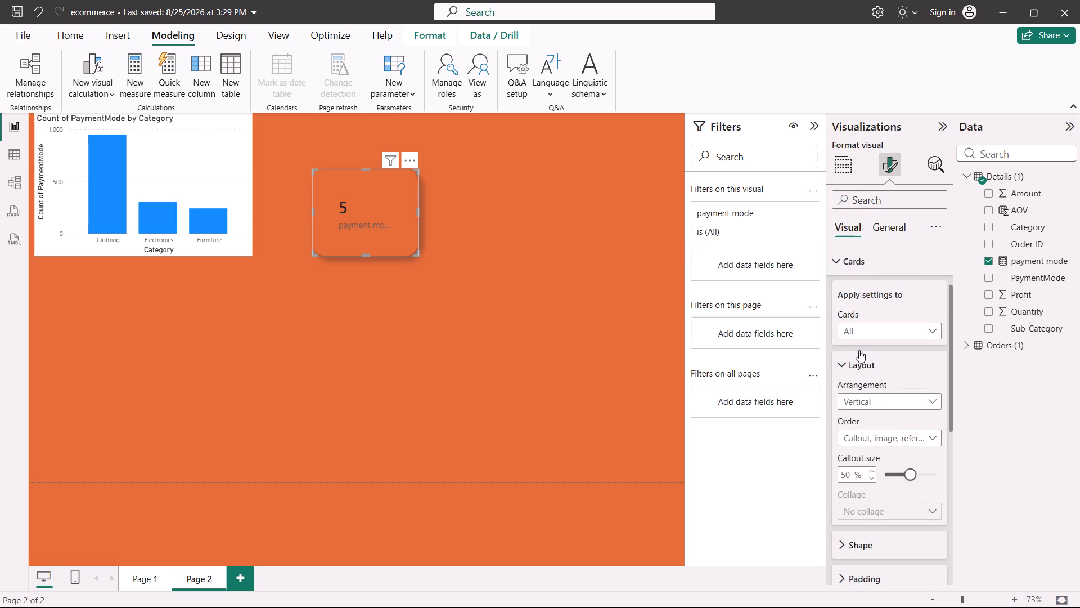
scroll(859, 350, down, 3)
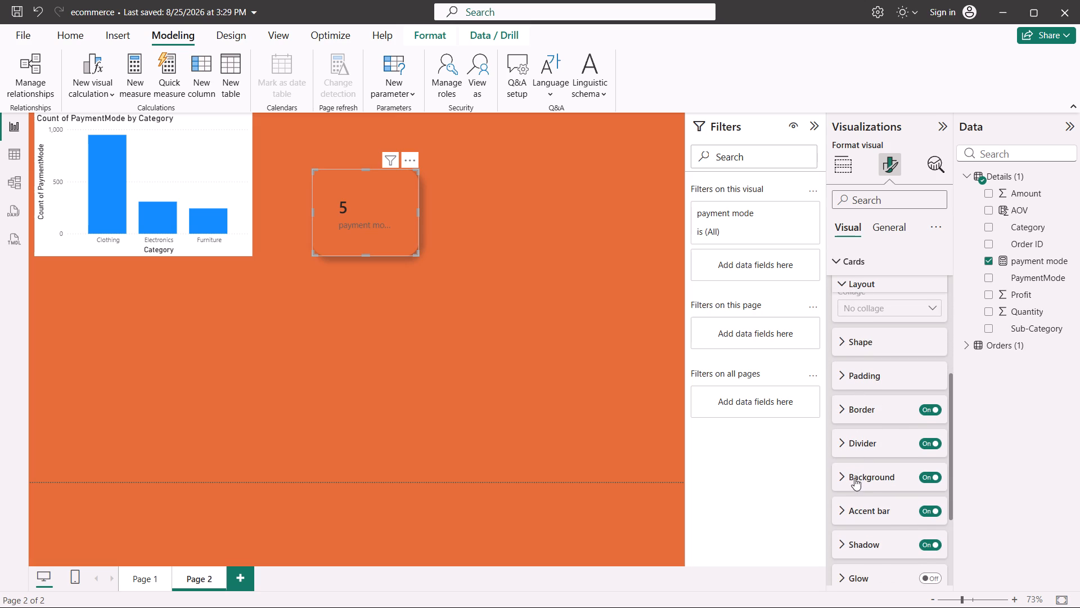
click(854, 478)
scroll(854, 478, down, 1)
click(862, 425)
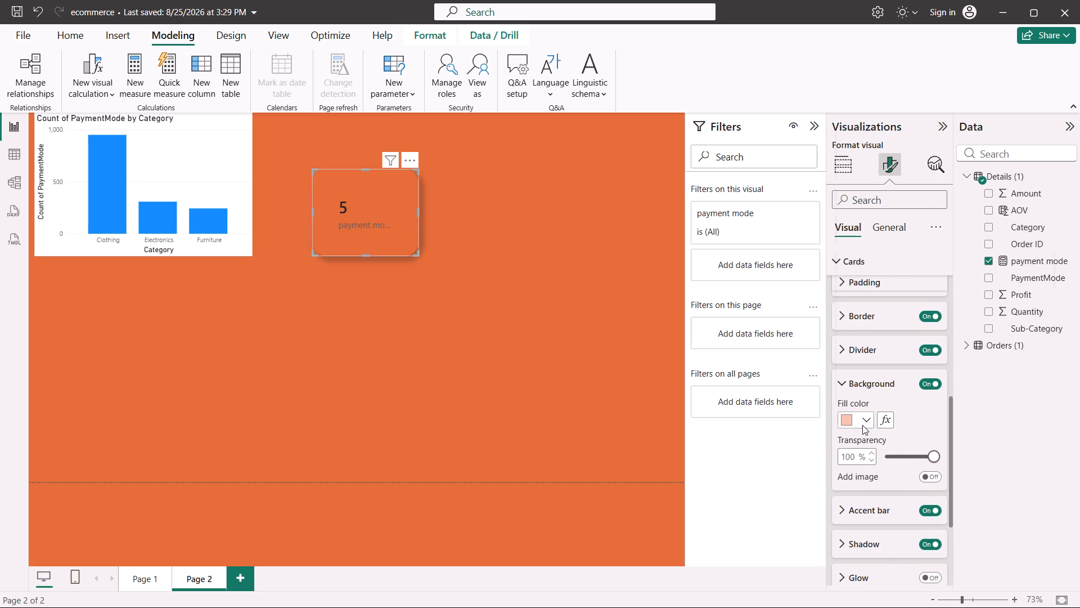
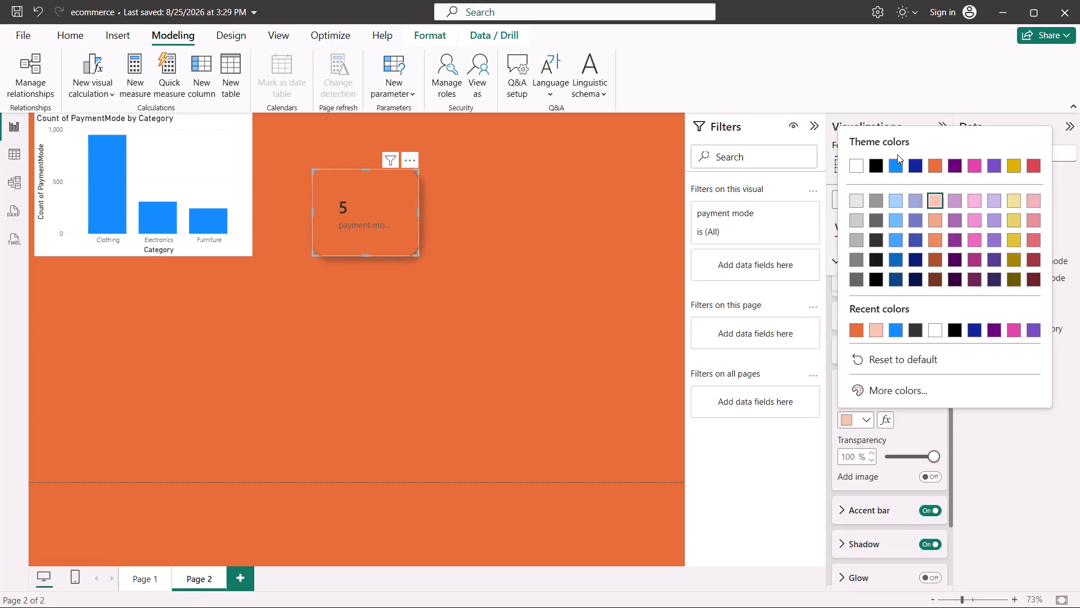
Set the Cards background fill of the payment mode visual to black at 100% transparency.
click(876, 164)
drag(876, 164, 875, 173)
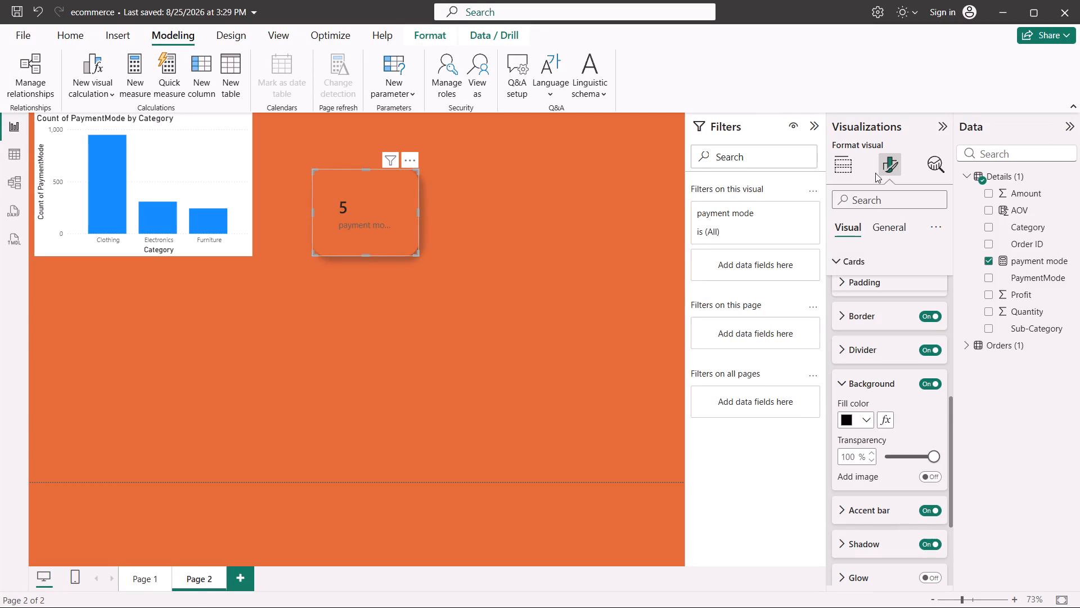
drag(875, 173, 903, 380)
drag(930, 454, 877, 459)
drag(877, 459, 912, 461)
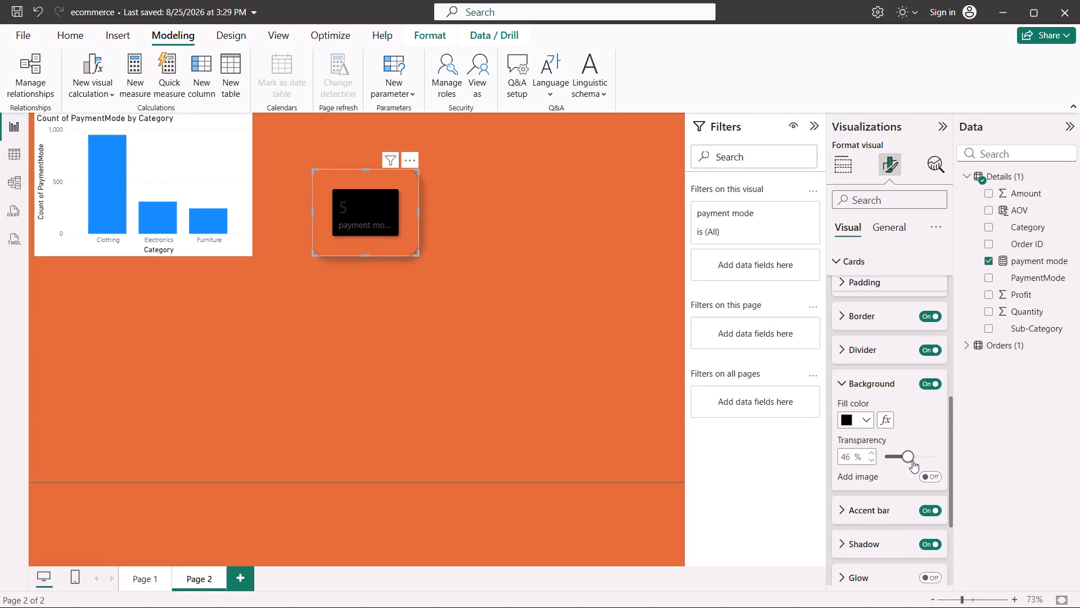
drag(912, 461, 949, 444)
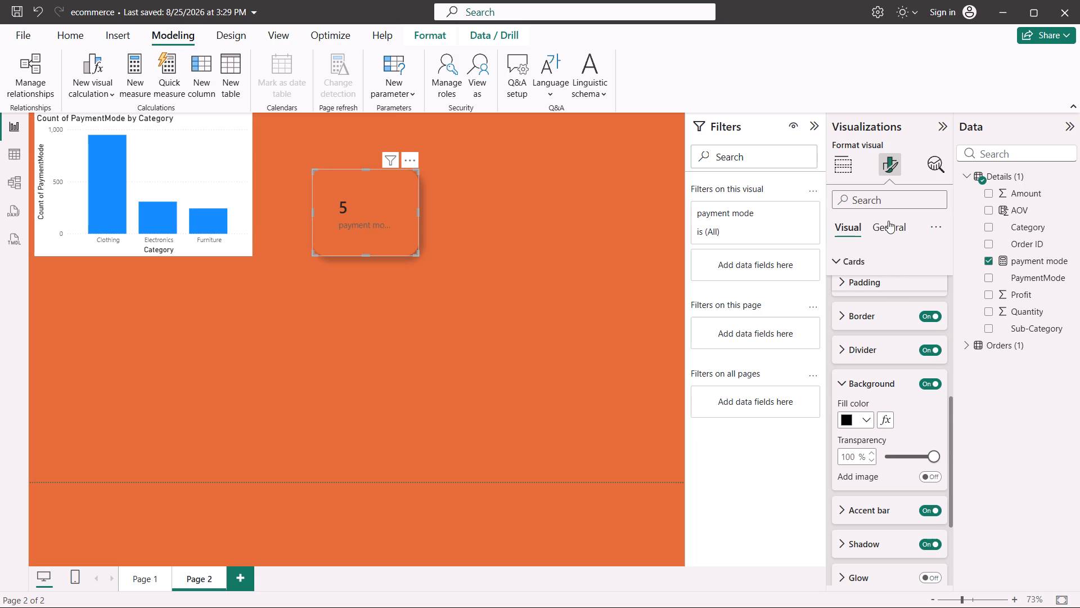
Set the payment mode visual's overall effects background to black with 7% transparency.
click(888, 221)
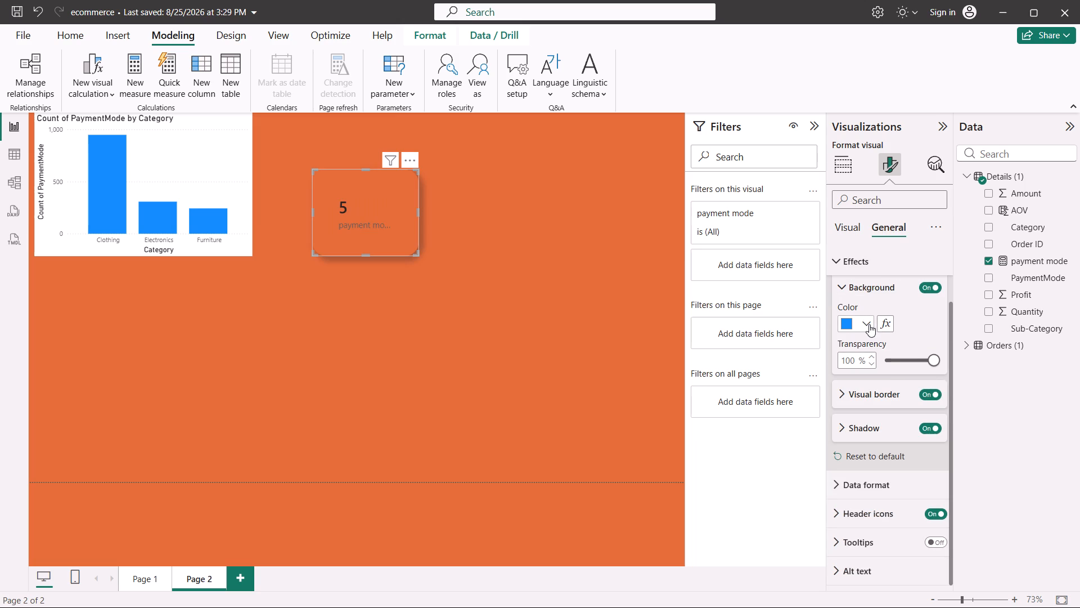
click(890, 358)
click(866, 327)
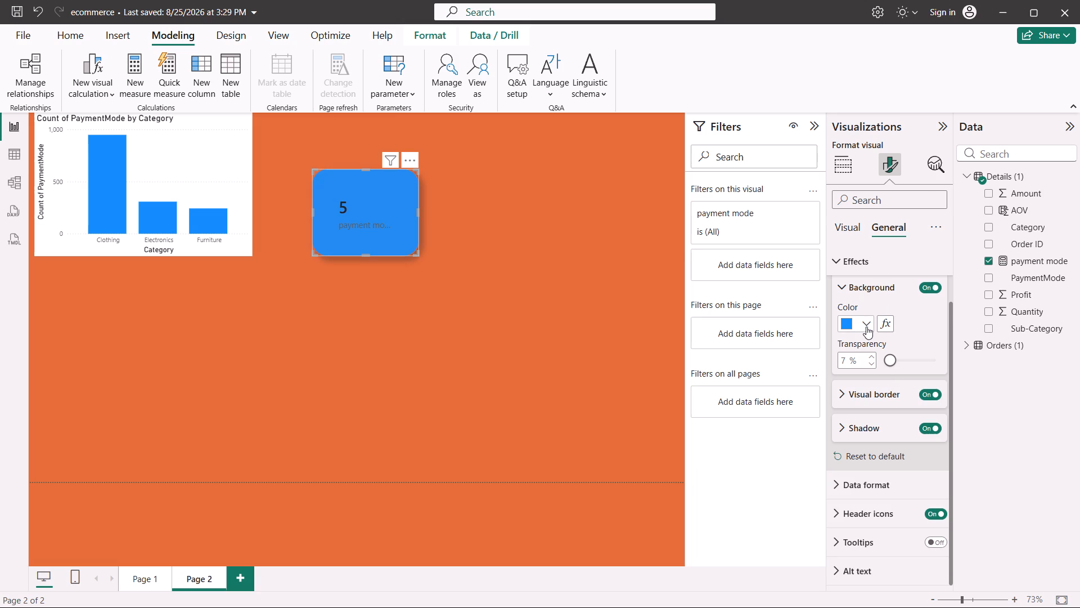
click(852, 231)
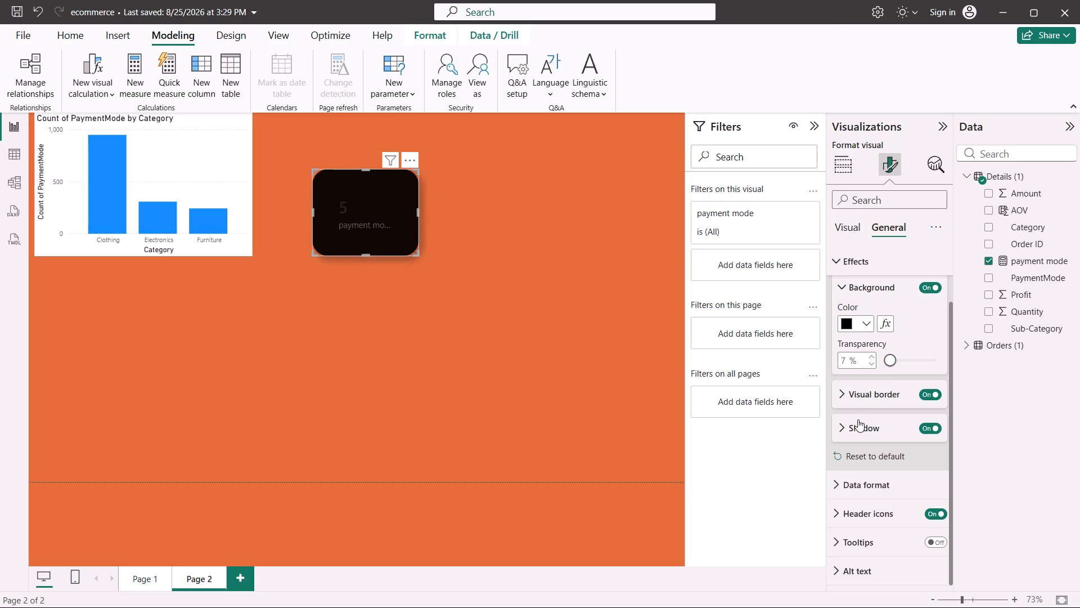
Look through the payment mode visual's data format, multi-card layout and Cards settings for further formatting options.
scroll(858, 422, down, 1)
click(850, 482)
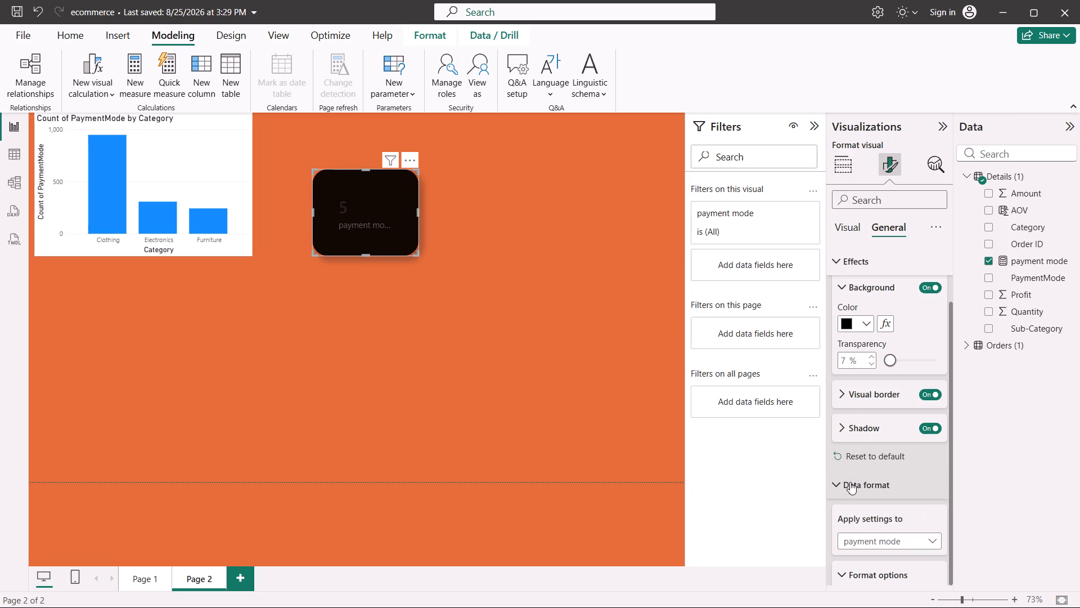
drag(850, 482, 874, 260)
scroll(874, 260, up, 1)
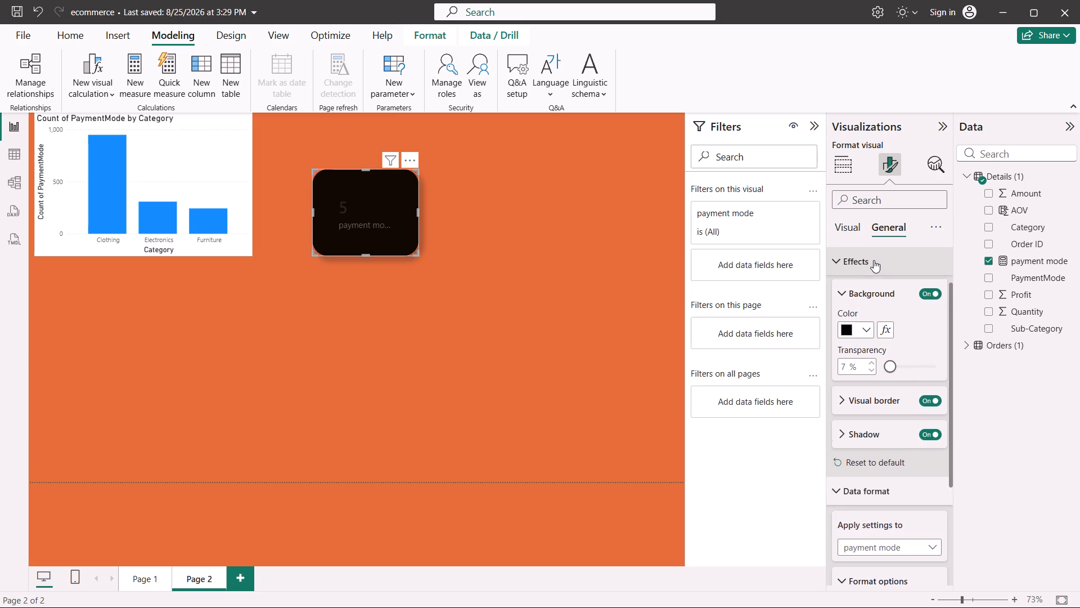
scroll(874, 260, up, 1)
click(845, 230)
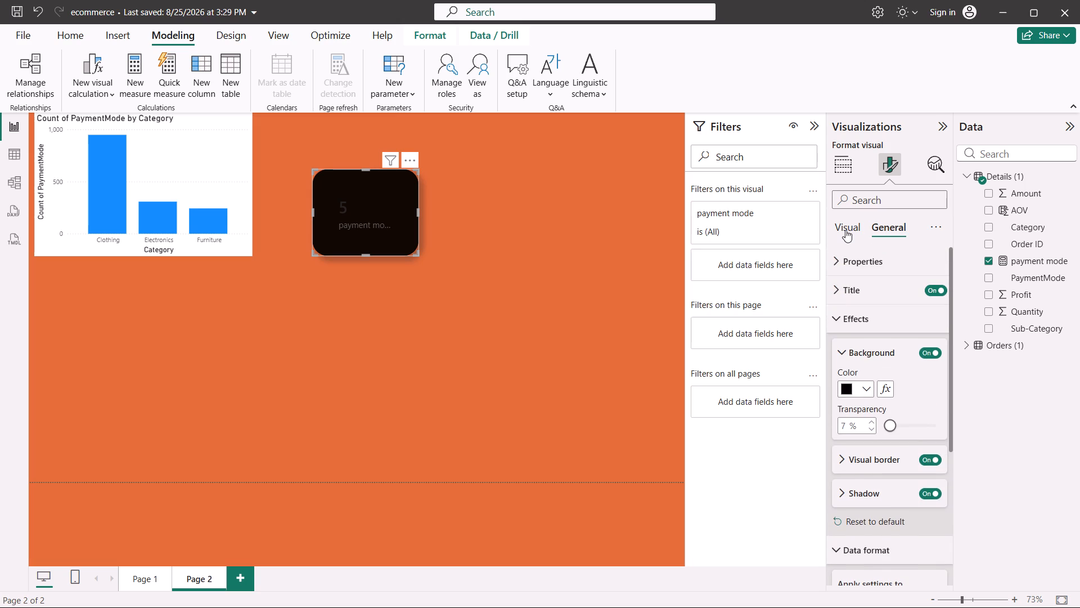
scroll(880, 401, down, 1)
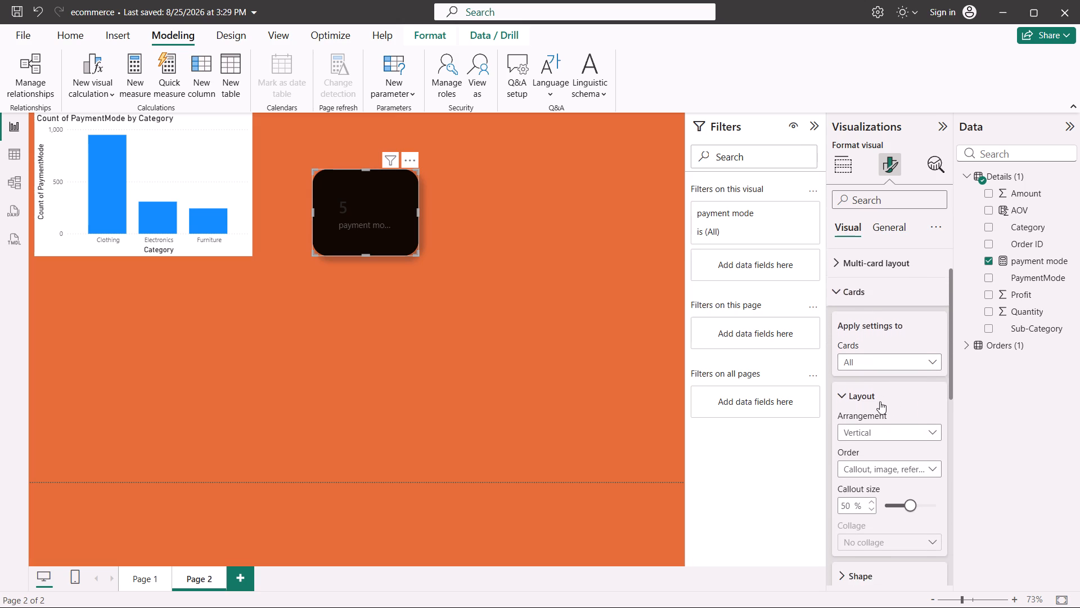
scroll(880, 401, down, 2)
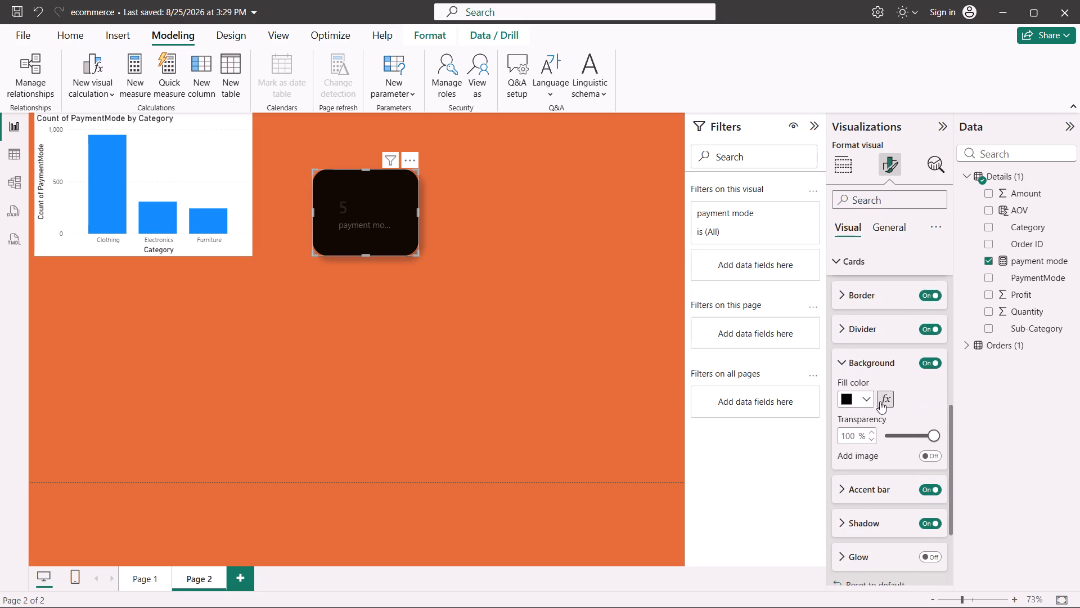
scroll(880, 401, up, 4)
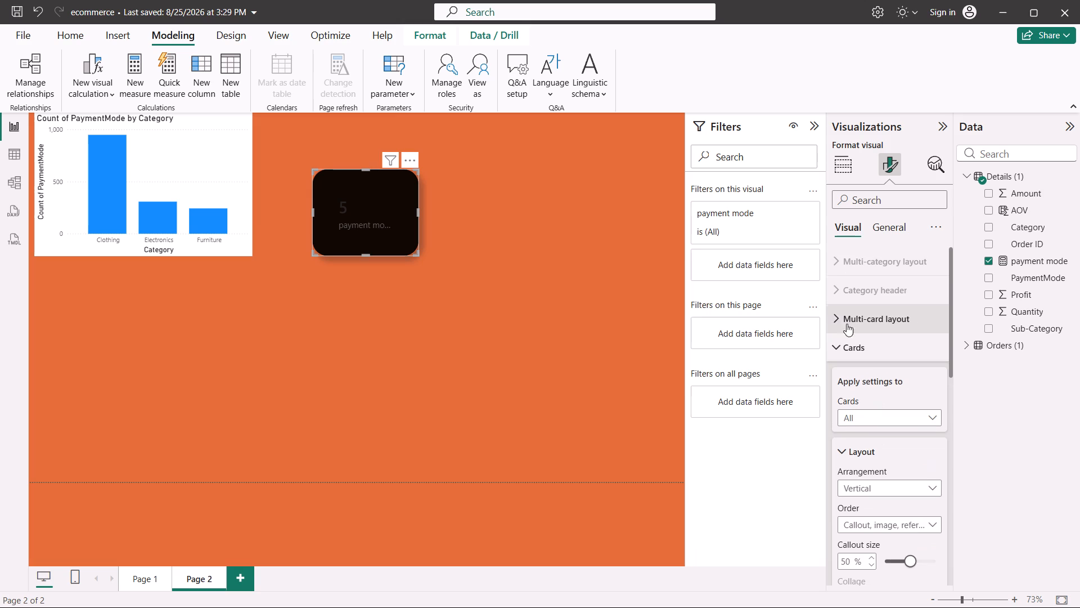
click(831, 313)
scroll(864, 386, down, 1)
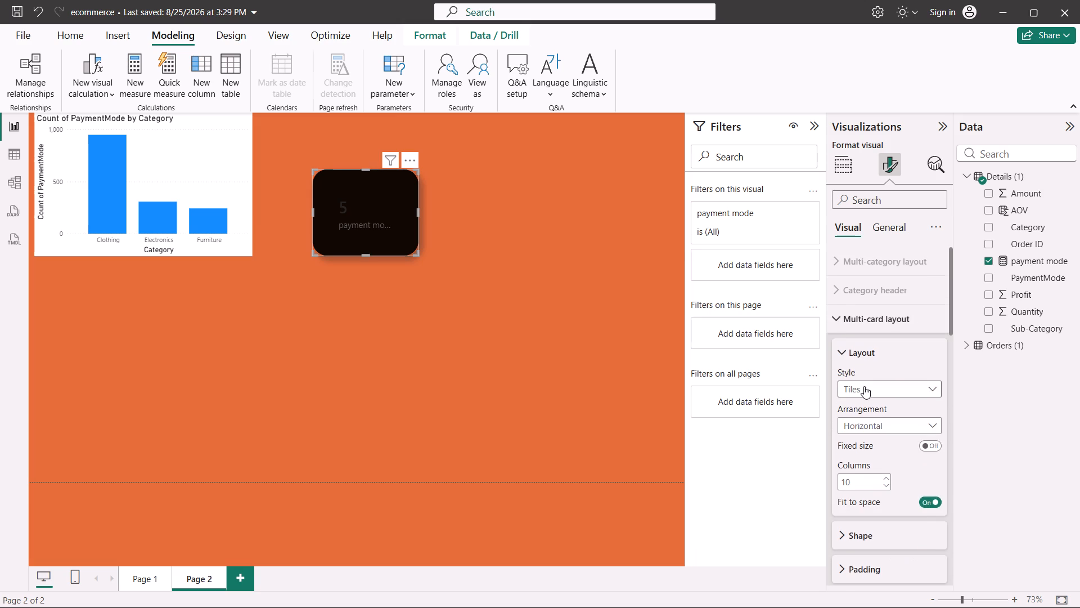
scroll(864, 386, down, 2)
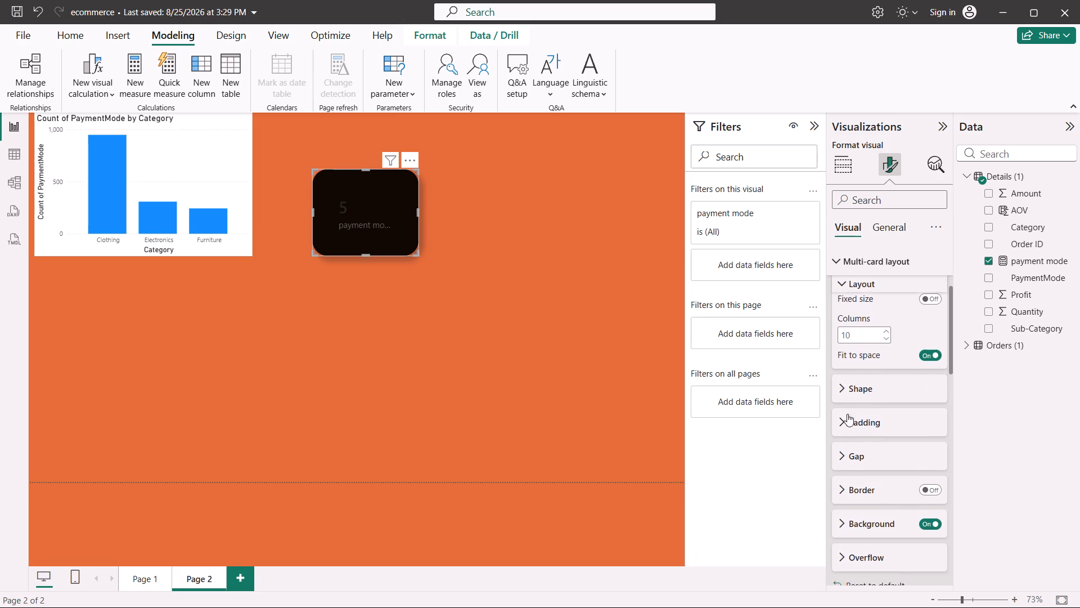
scroll(847, 414, down, 2)
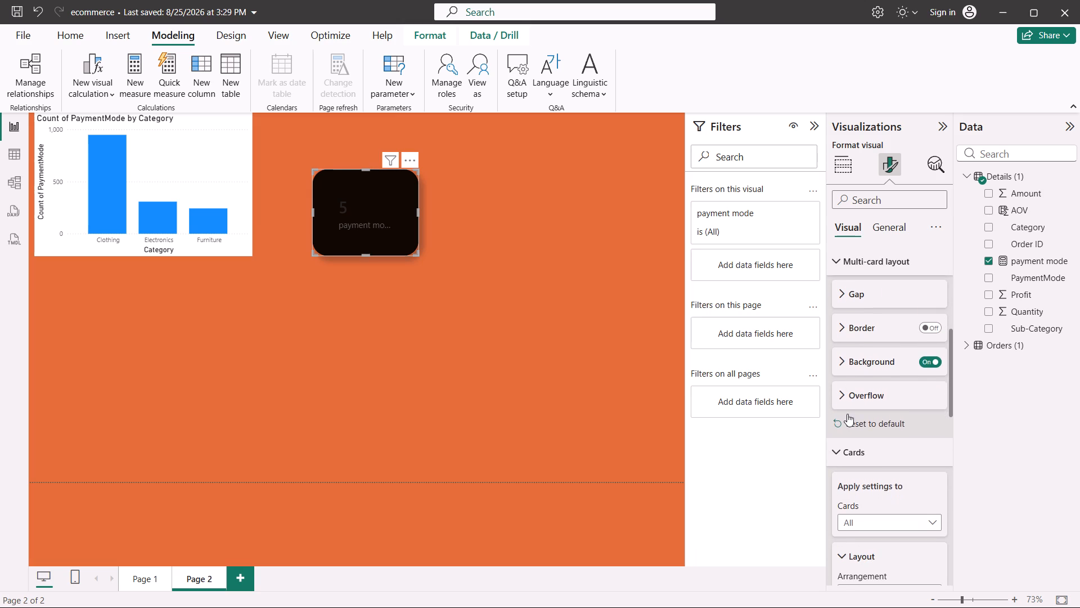
click(839, 396)
scroll(839, 396, down, 3)
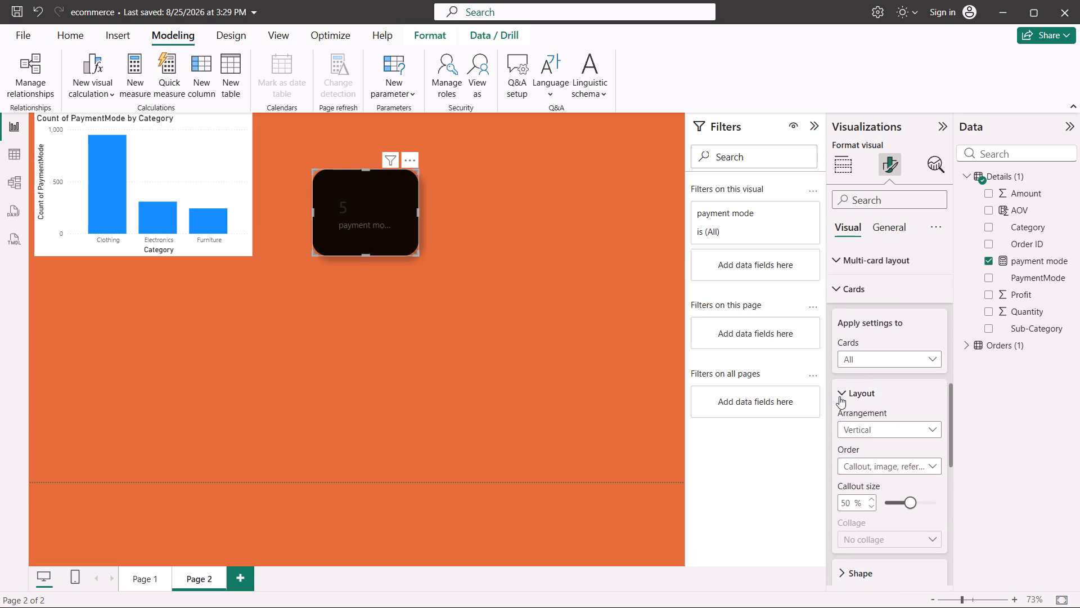
scroll(839, 396, down, 2)
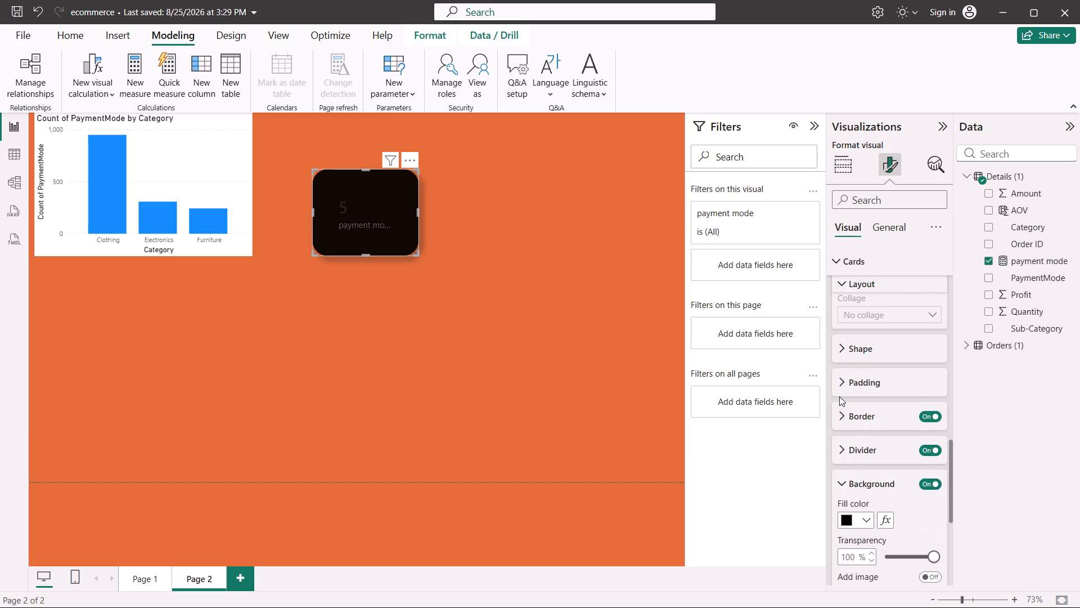
scroll(839, 396, down, 4)
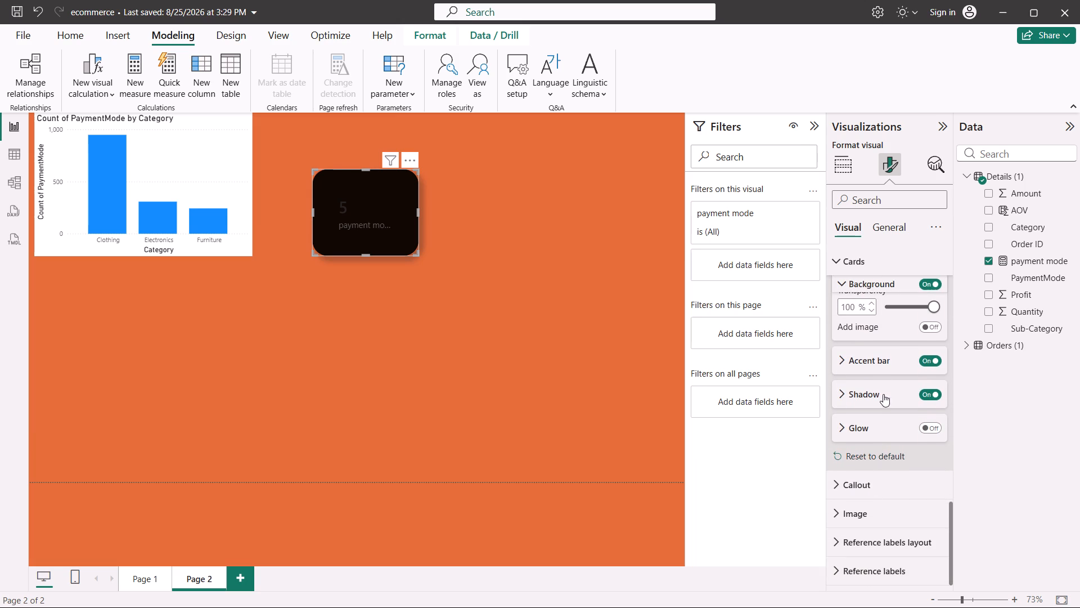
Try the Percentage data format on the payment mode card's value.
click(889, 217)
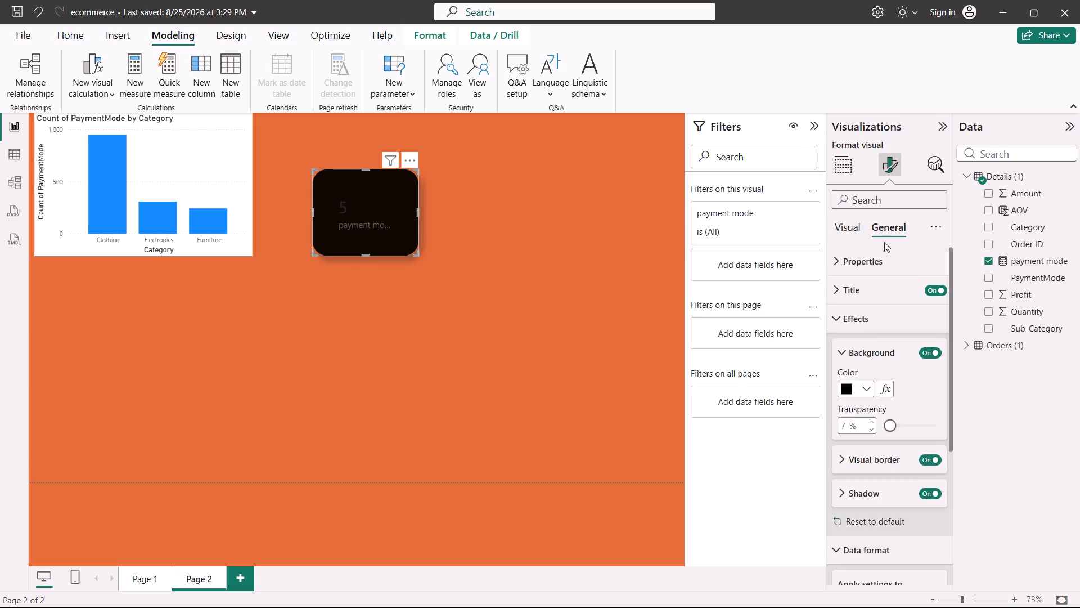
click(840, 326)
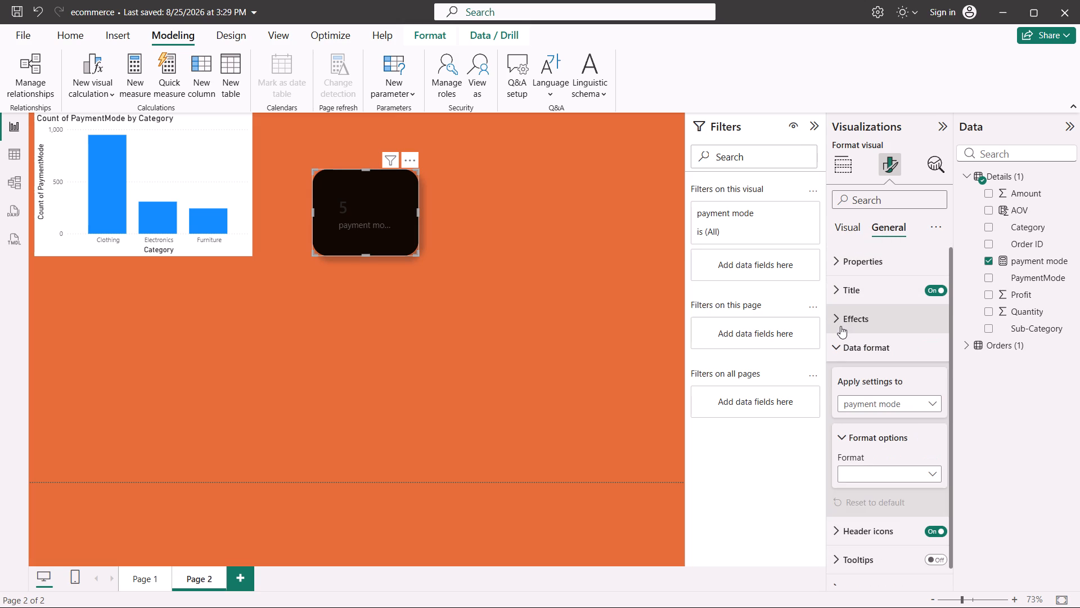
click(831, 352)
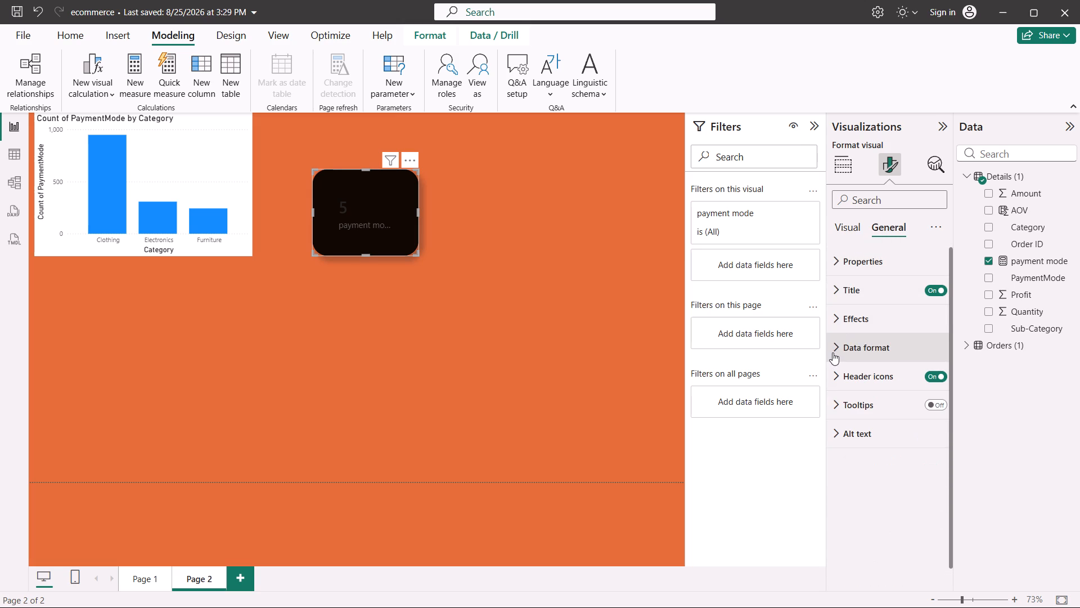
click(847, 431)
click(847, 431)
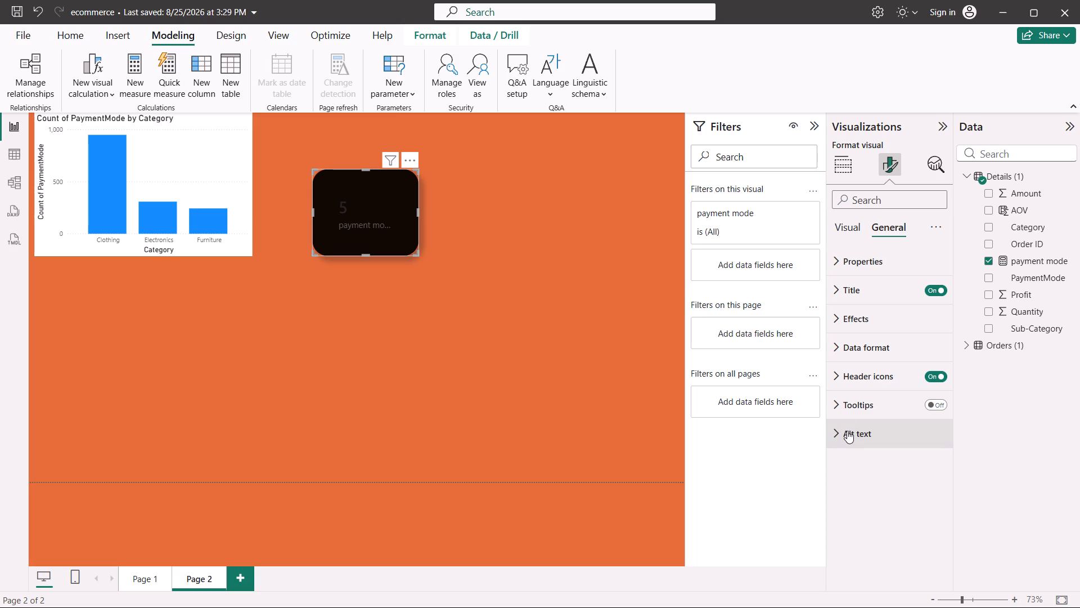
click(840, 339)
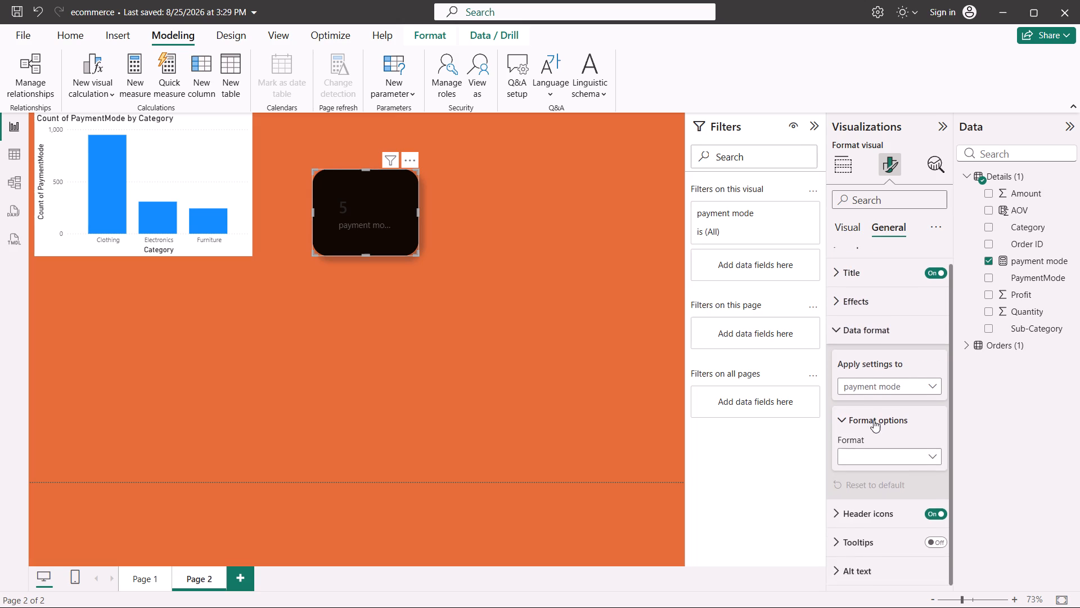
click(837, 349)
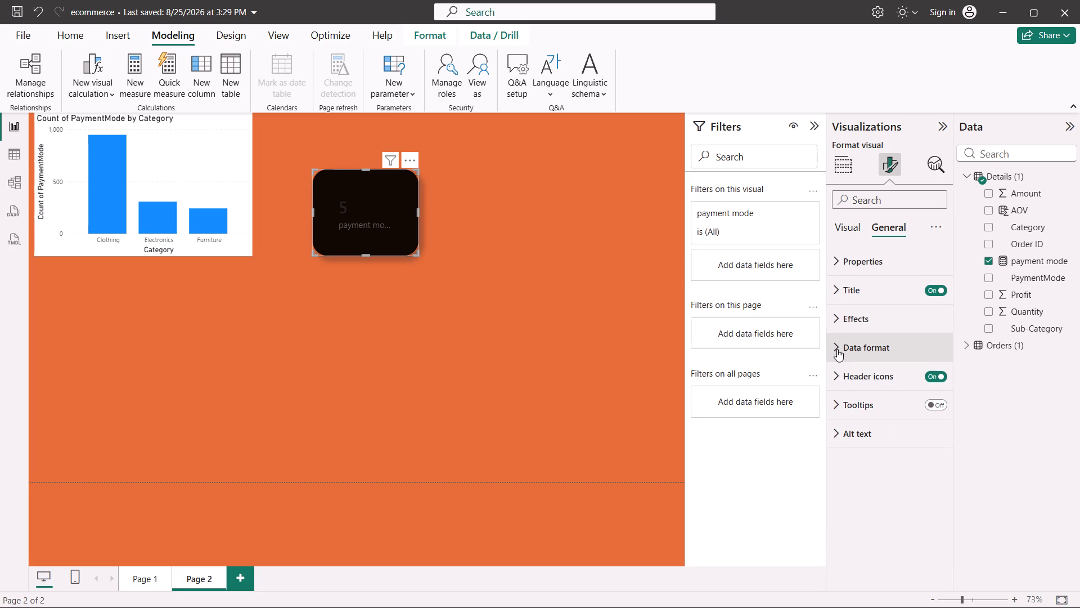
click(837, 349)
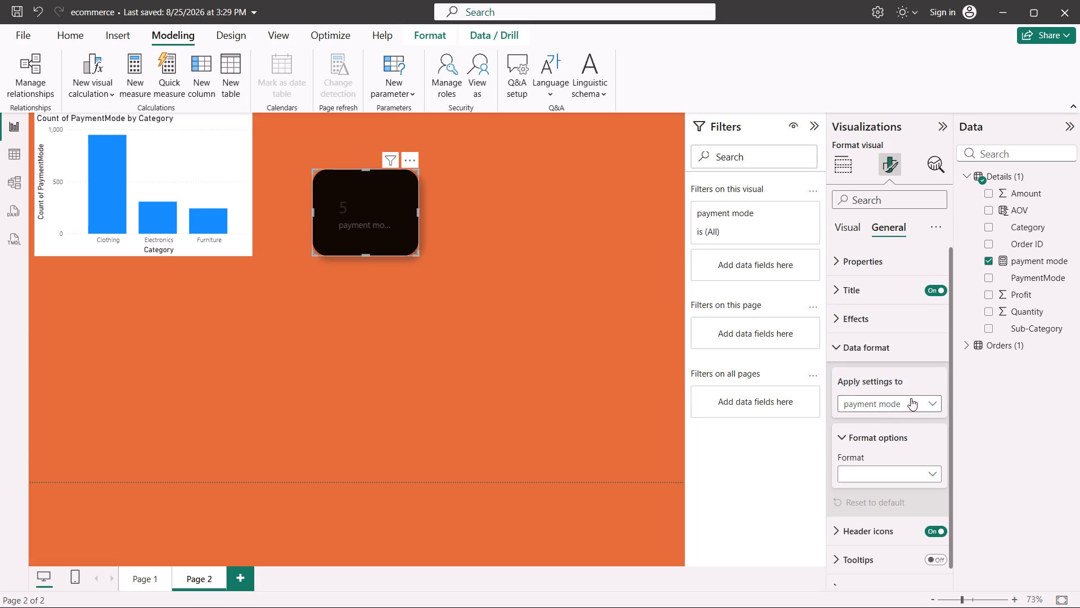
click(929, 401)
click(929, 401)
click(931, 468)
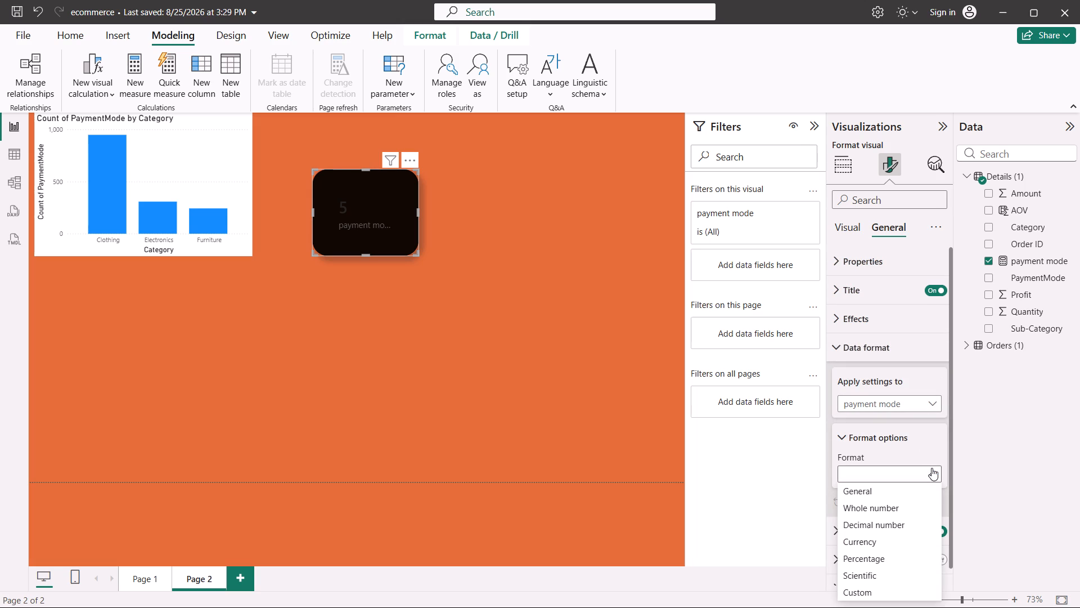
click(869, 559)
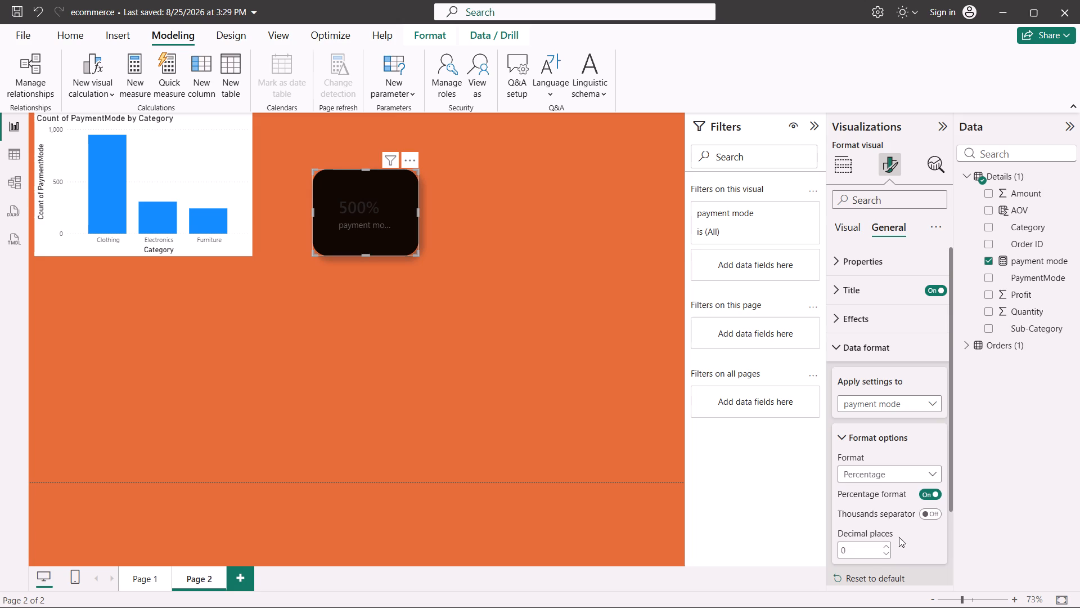
Set the payment mode value's data format to General.
click(933, 472)
click(891, 490)
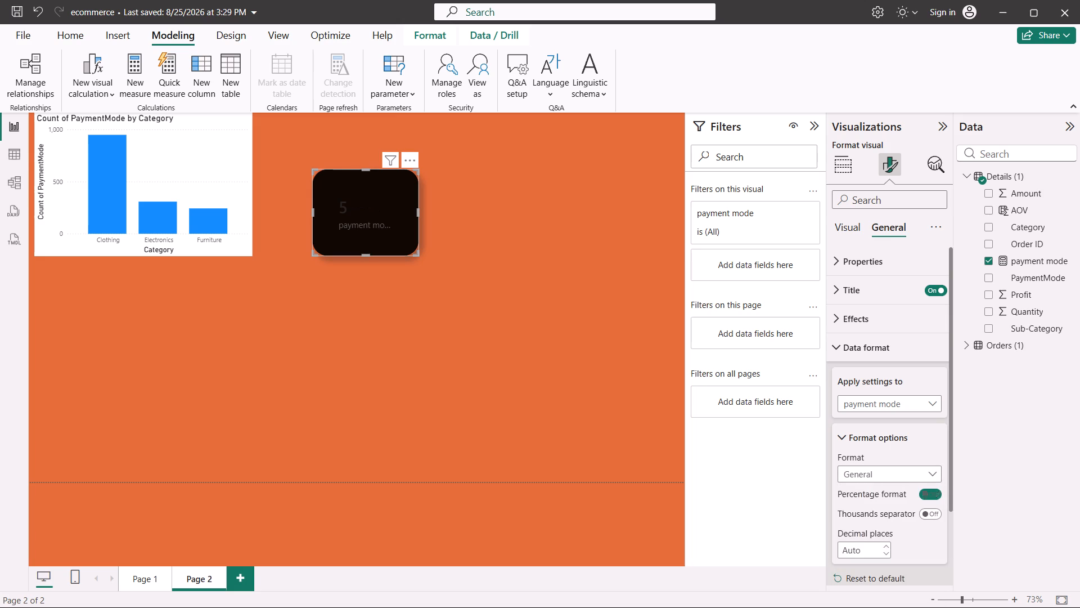
click(805, 452)
click(805, 452)
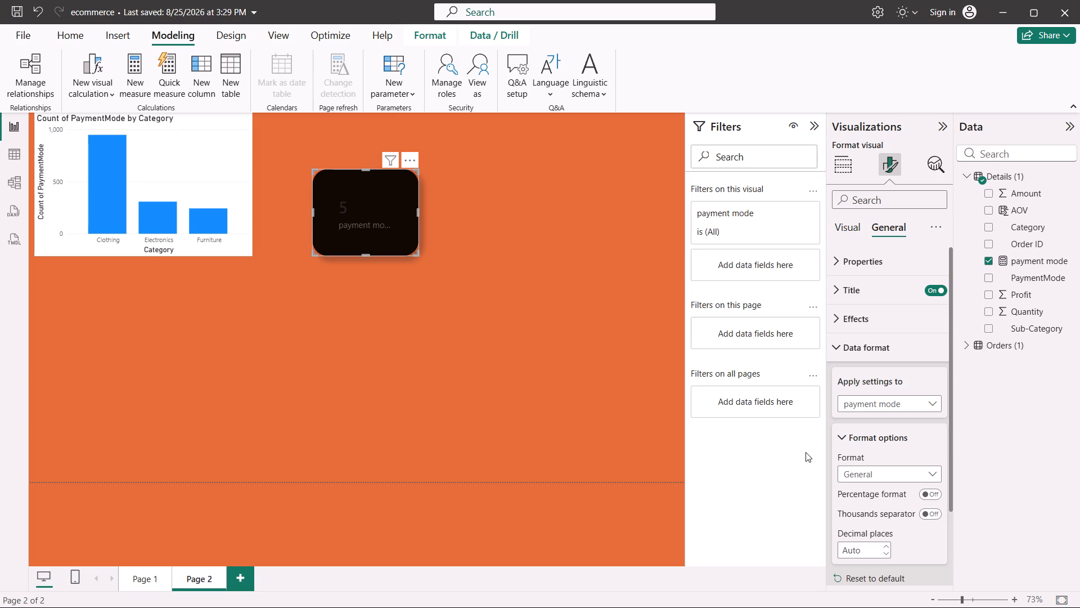
click(805, 452)
click(833, 346)
Look through the payment mode card's title and properties settings and its multi-card layout, shape, padding and gap options.
click(834, 288)
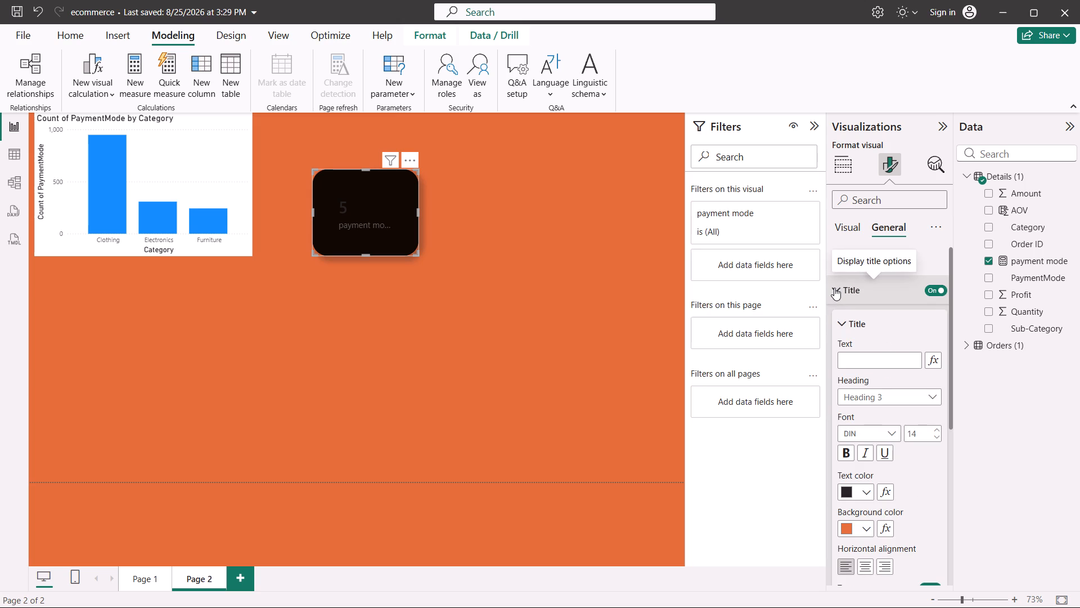
click(834, 288)
click(835, 266)
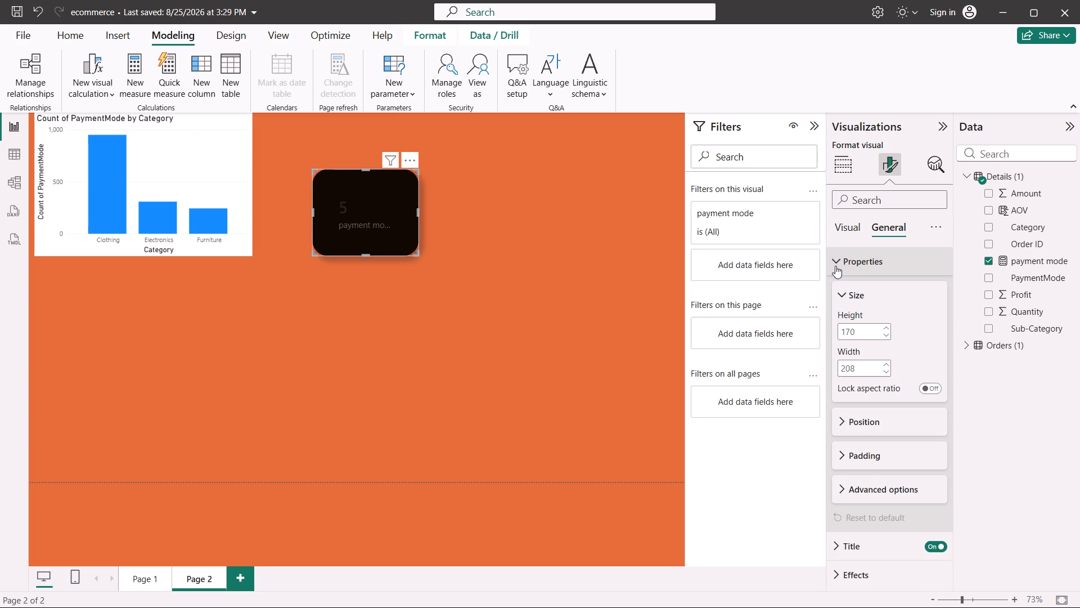
click(836, 267)
click(848, 231)
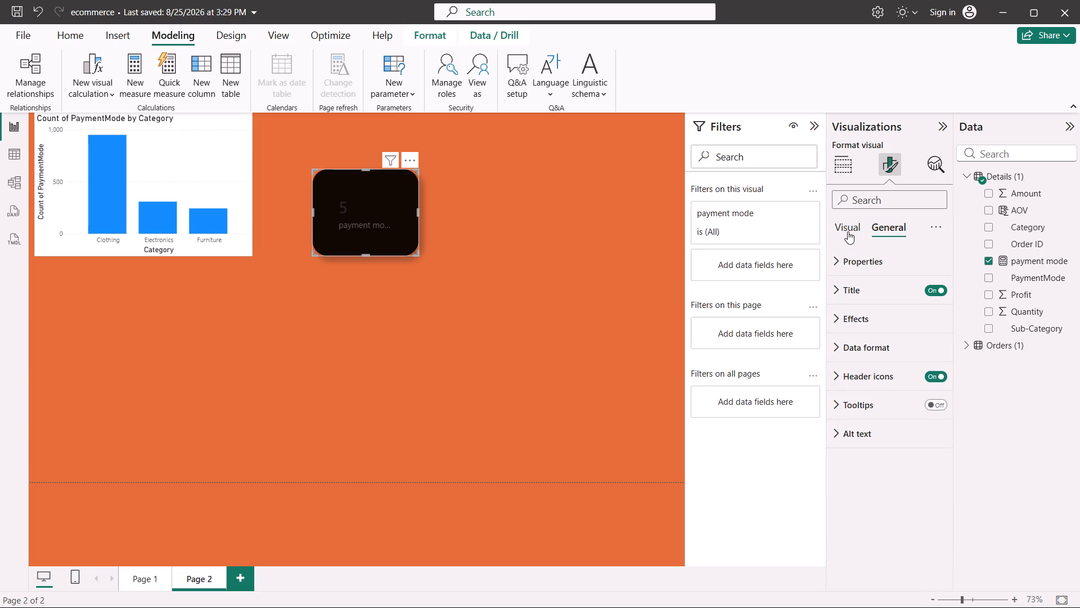
click(838, 319)
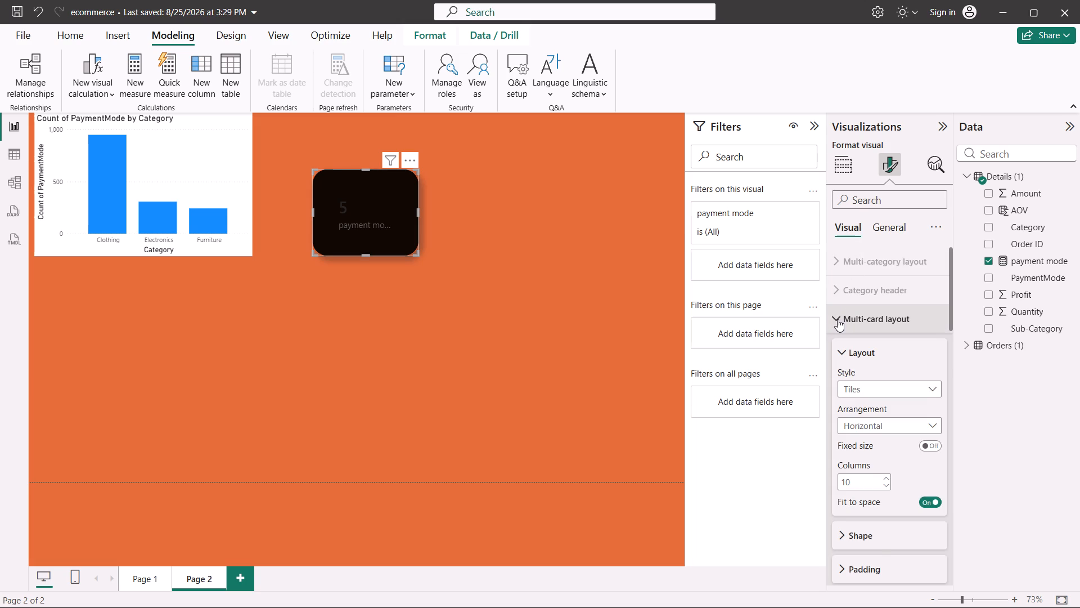
click(838, 340)
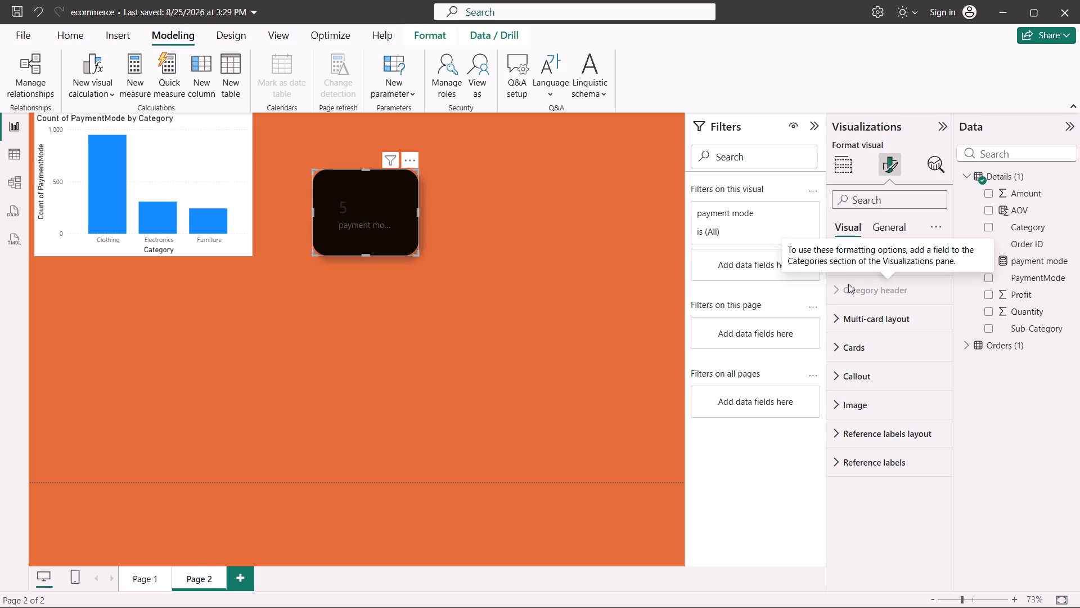
click(850, 313)
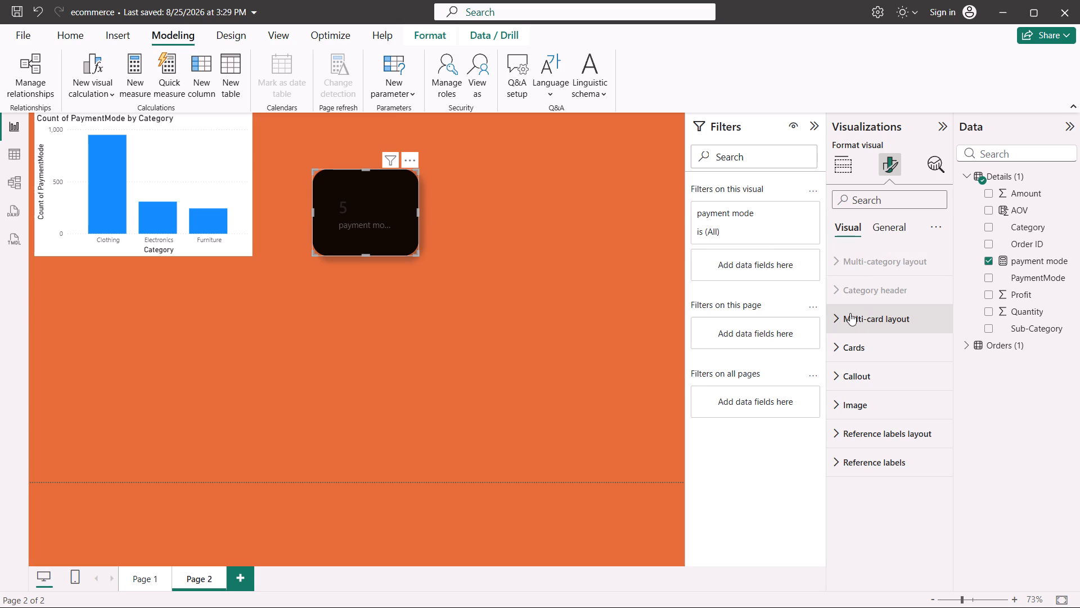
scroll(841, 365, down, 2)
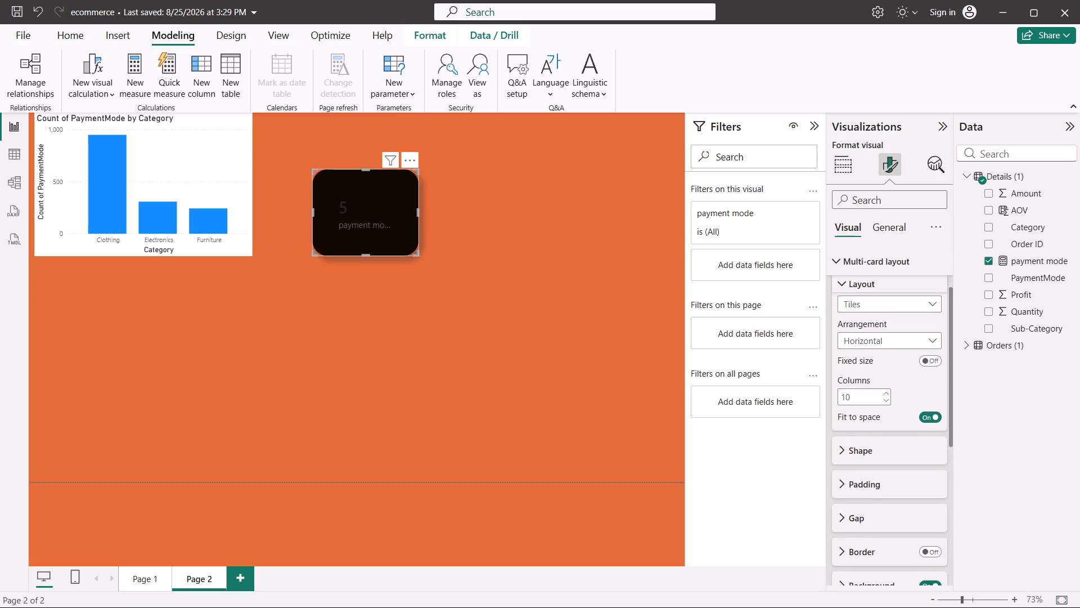
scroll(841, 365, down, 1)
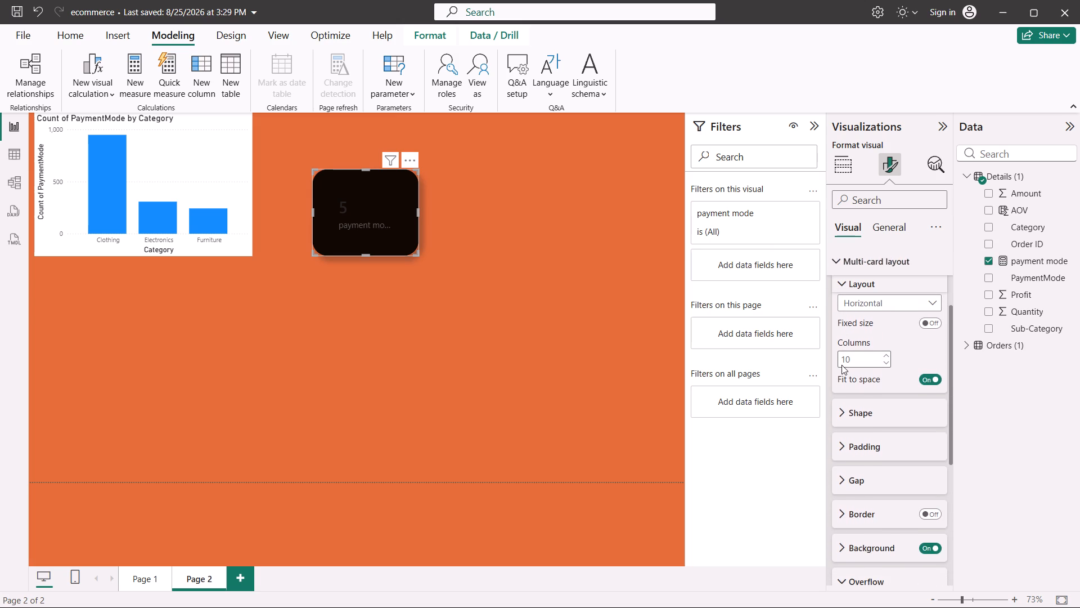
scroll(841, 365, down, 1)
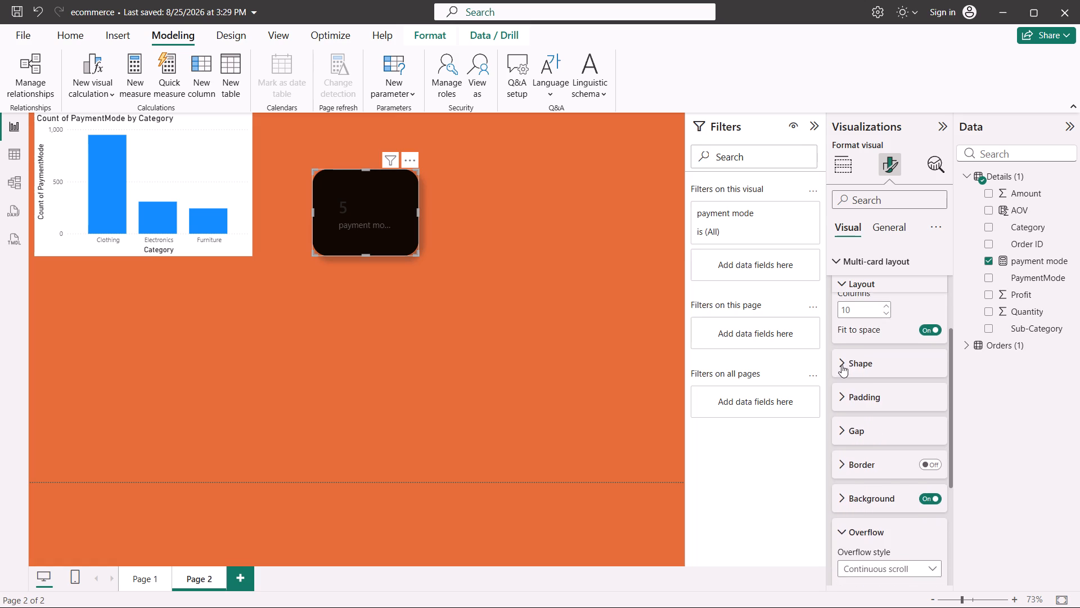
scroll(841, 365, down, 1)
click(841, 365)
scroll(841, 365, down, 1)
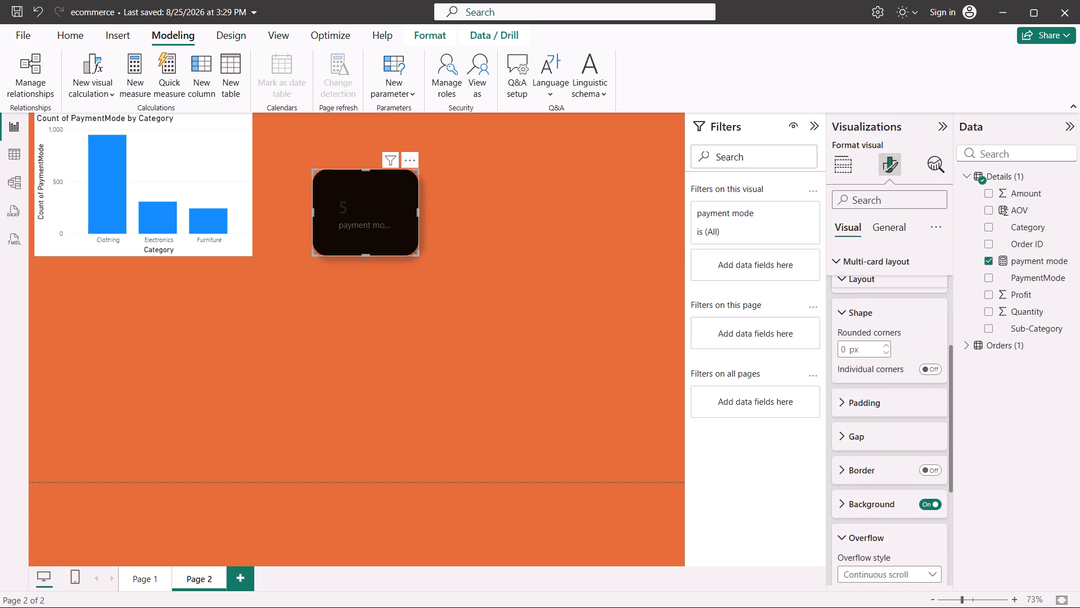
click(840, 374)
click(839, 404)
scroll(839, 404, down, 1)
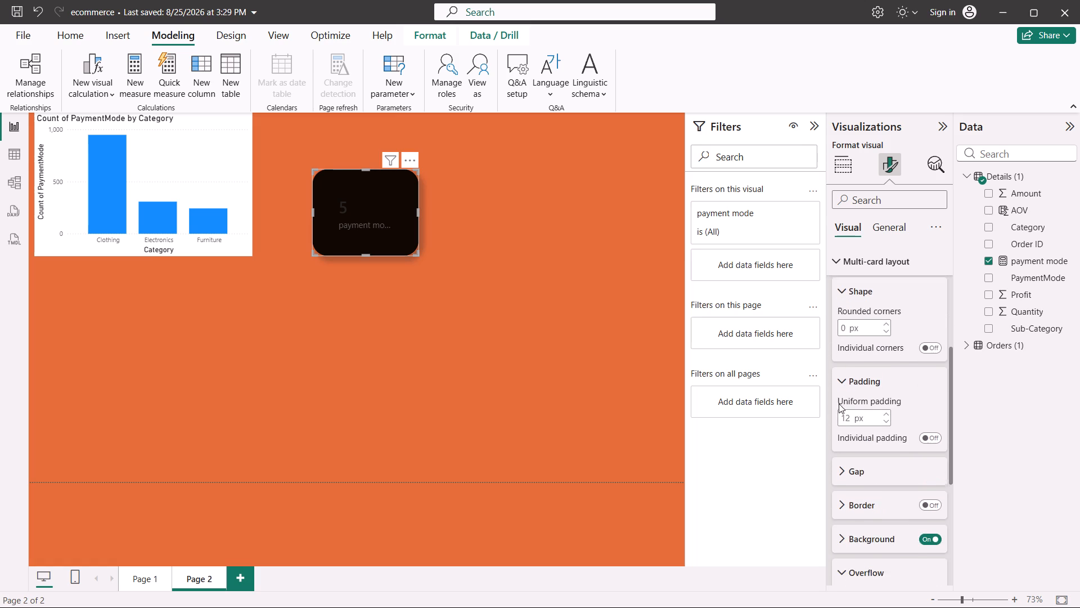
scroll(839, 404, down, 1)
click(835, 450)
scroll(835, 450, down, 1)
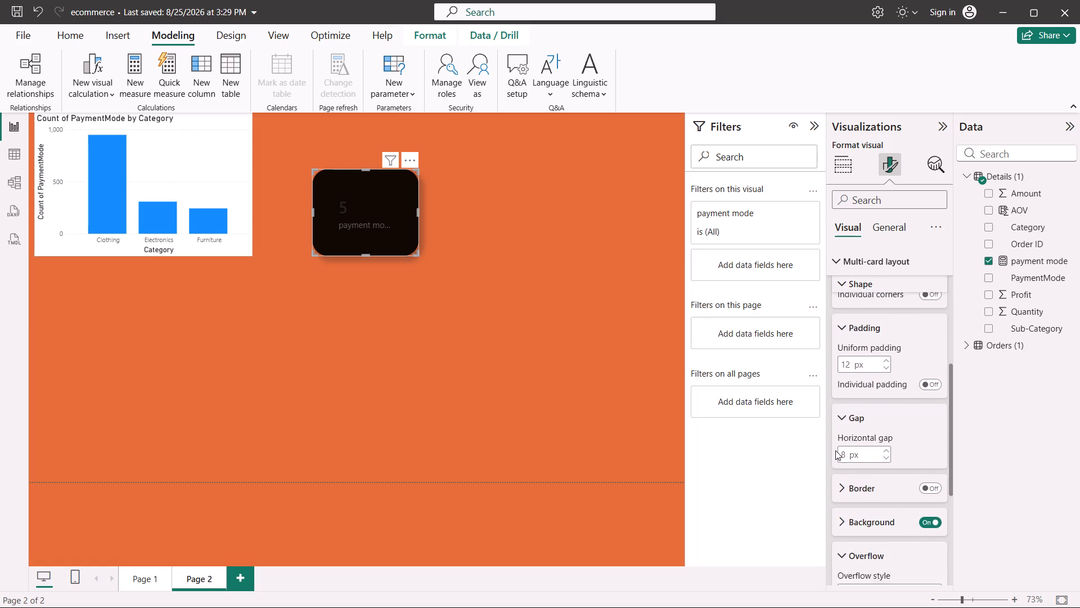
scroll(835, 450, down, 1)
Turn on the multi-card layout border for the payment mode card and set its transparency to 94%.
click(844, 464)
scroll(844, 464, down, 1)
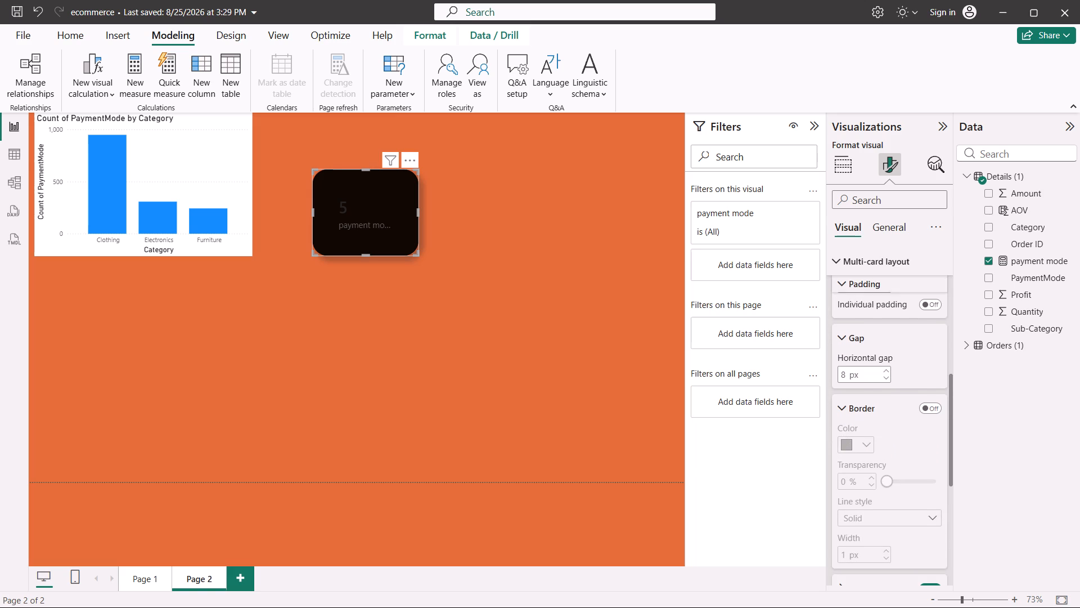
scroll(844, 464, down, 1)
click(935, 386)
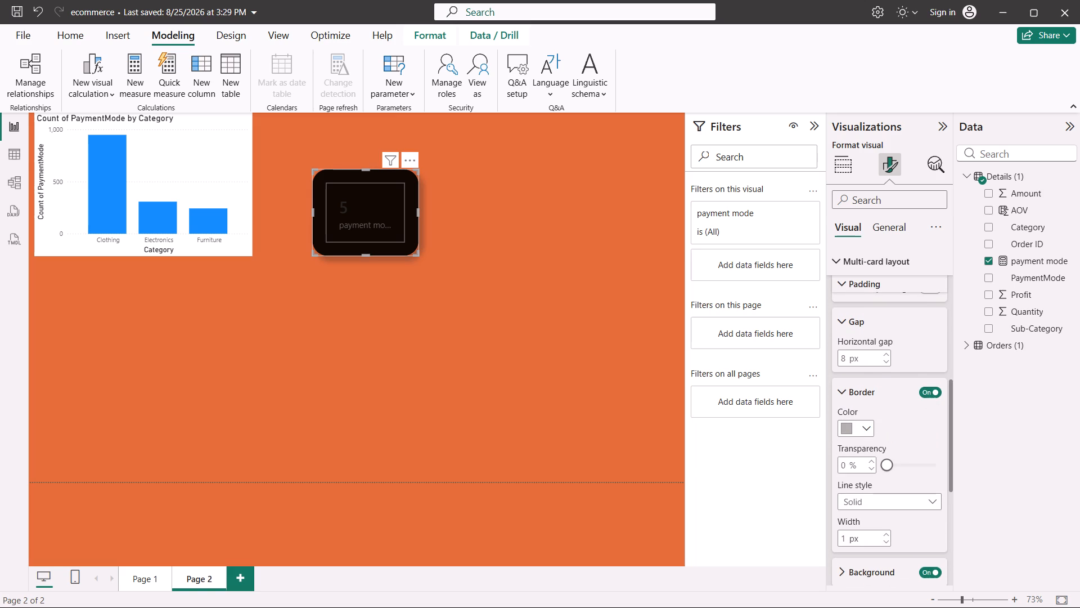
drag(880, 462, 930, 455)
drag(930, 455, 833, 494)
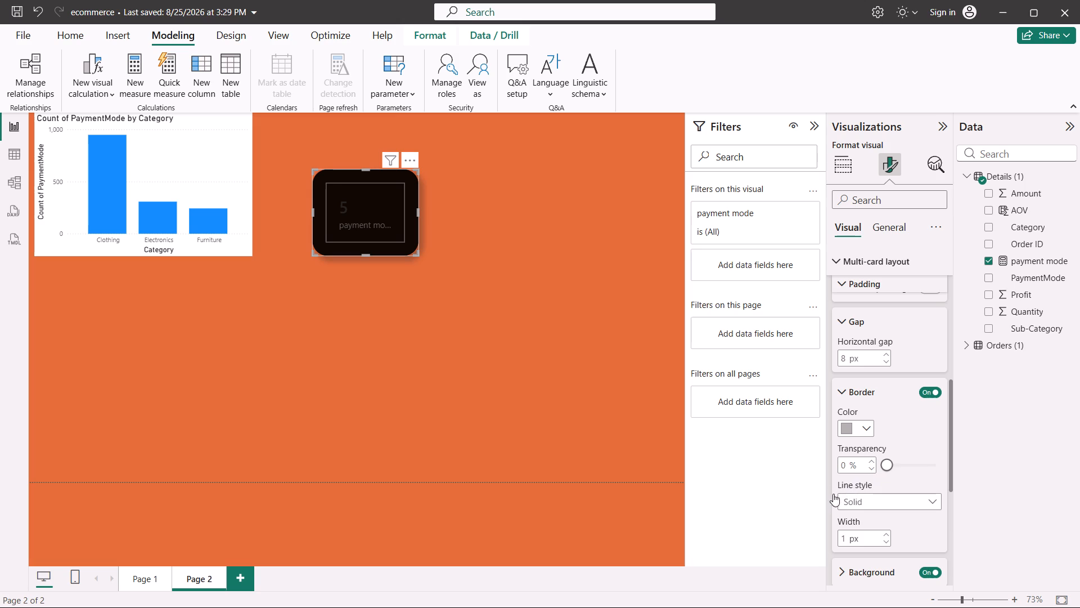
drag(833, 494, 931, 471)
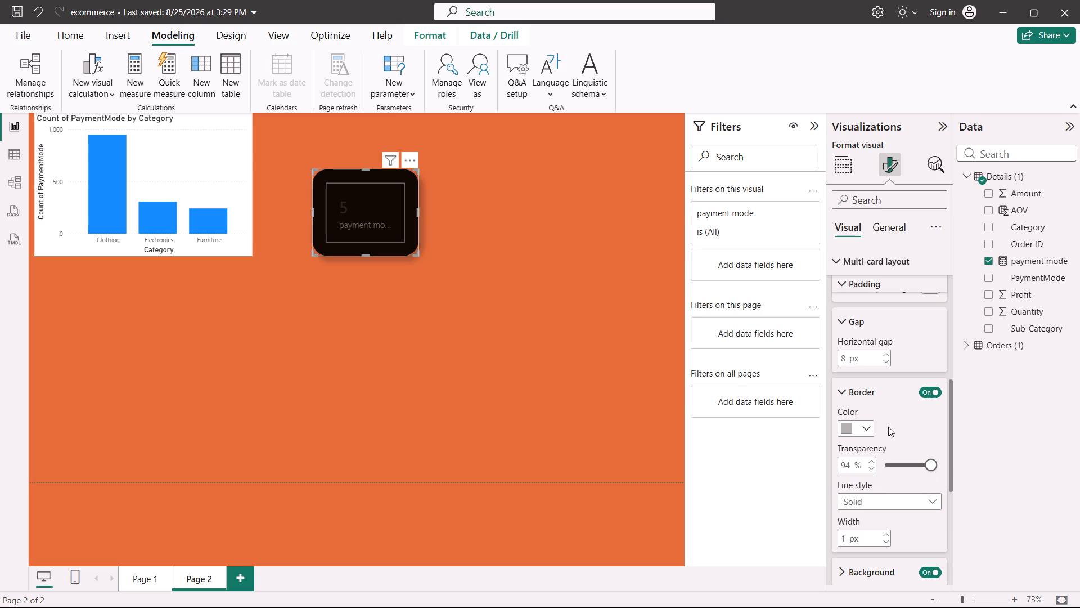
click(881, 446)
Set the payment mode card's multi-card layout background to orange #e66c37 with 94% transparency.
scroll(881, 446, down, 2)
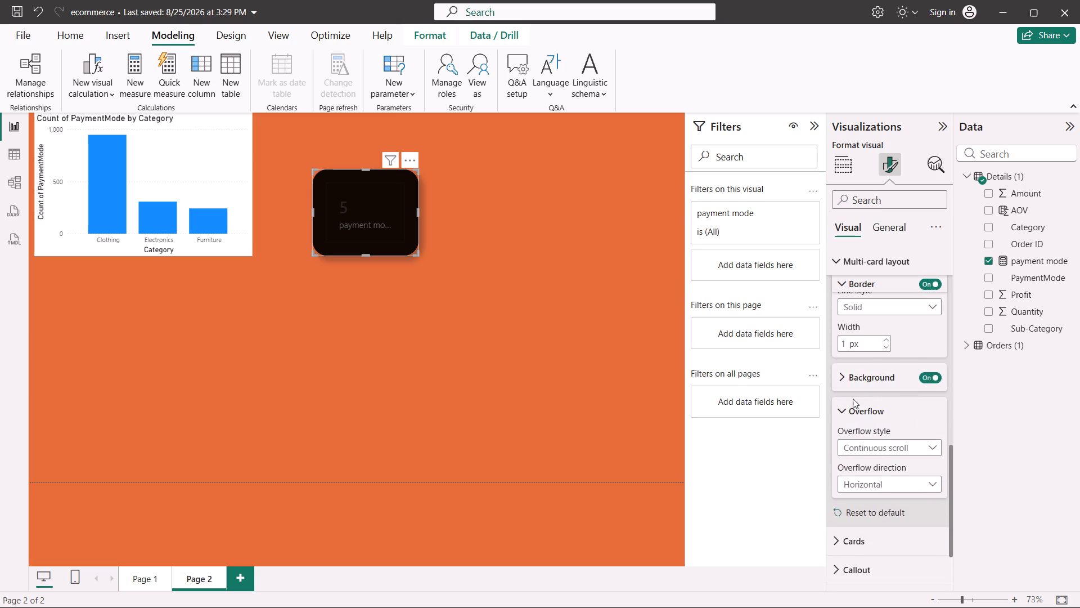
click(841, 379)
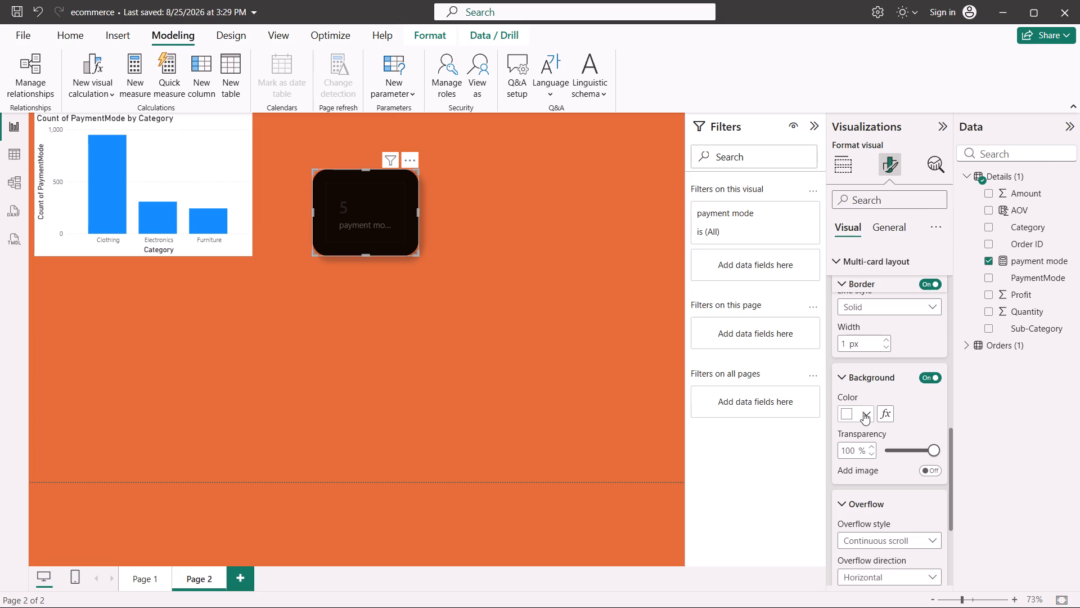
click(863, 413)
click(875, 324)
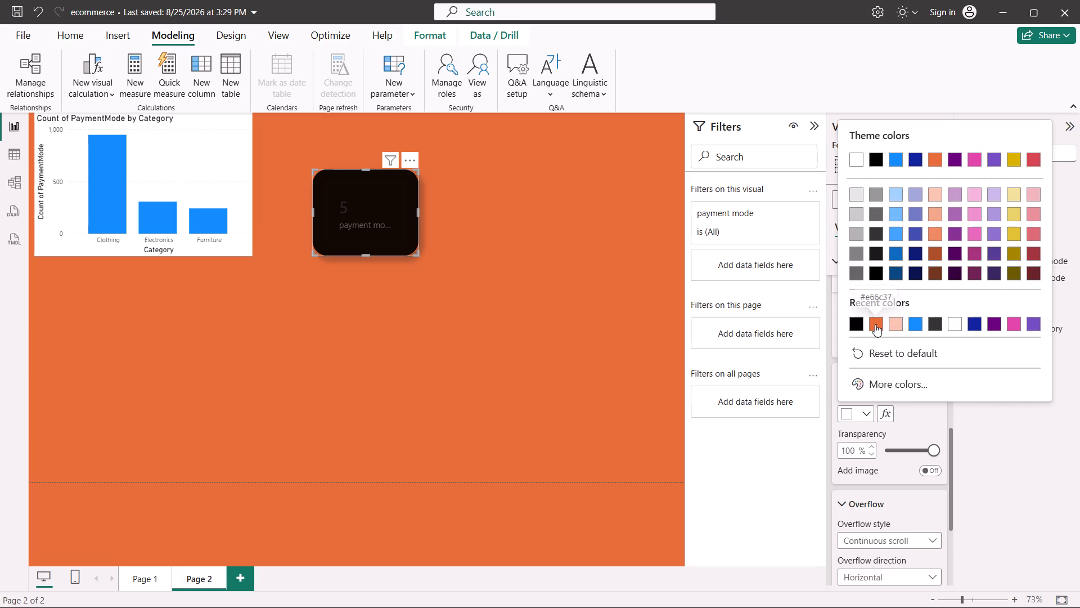
click(898, 450)
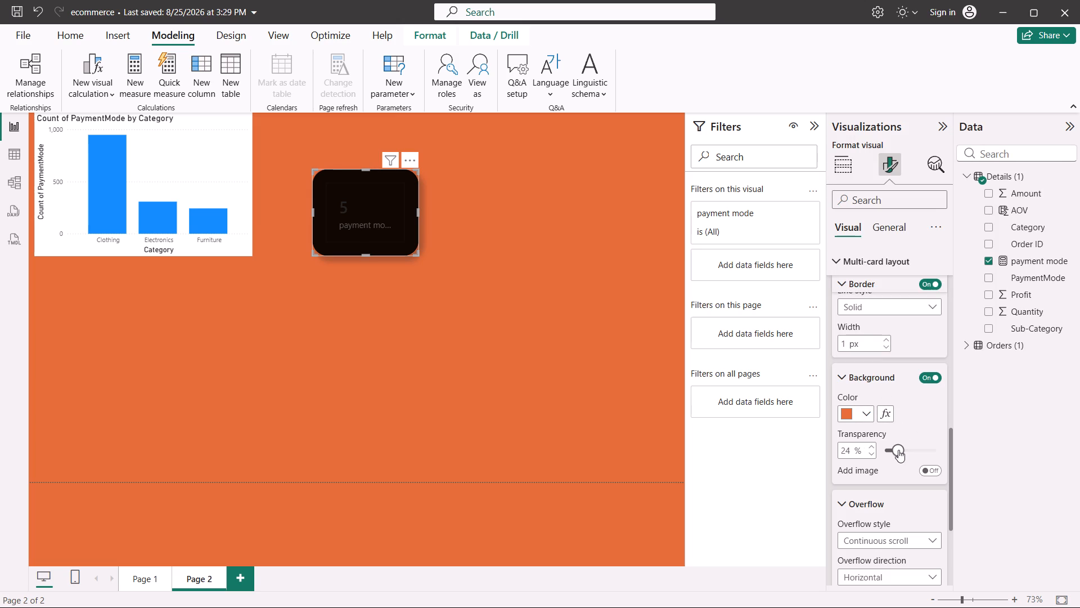
click(931, 448)
Examine the payment mode card's reference labels layout and reference labels settings, then collapse the expanded formatting sections.
scroll(908, 489, down, 2)
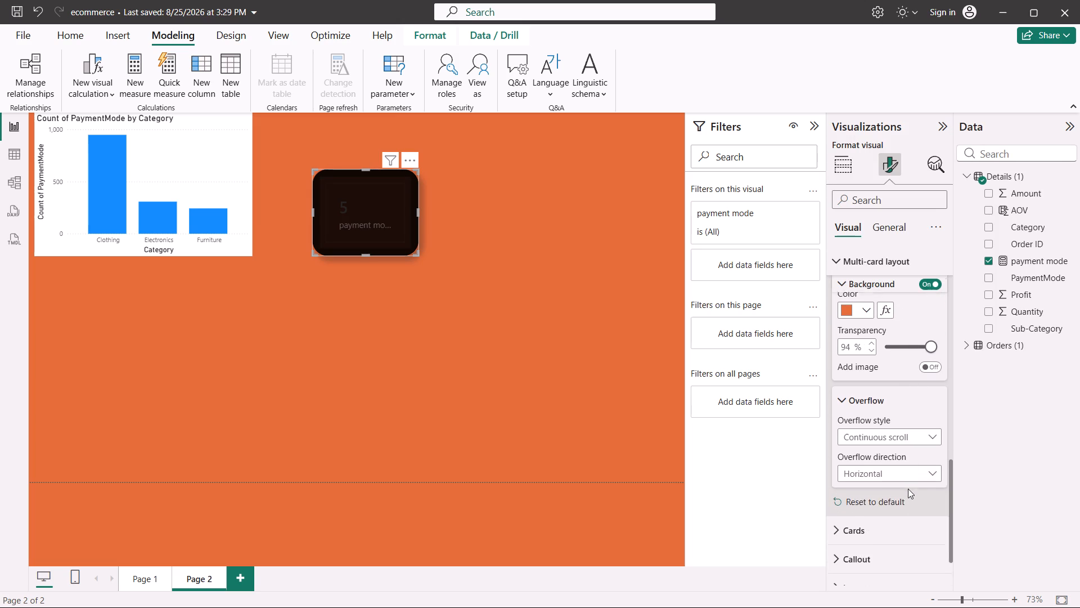
scroll(908, 489, down, 3)
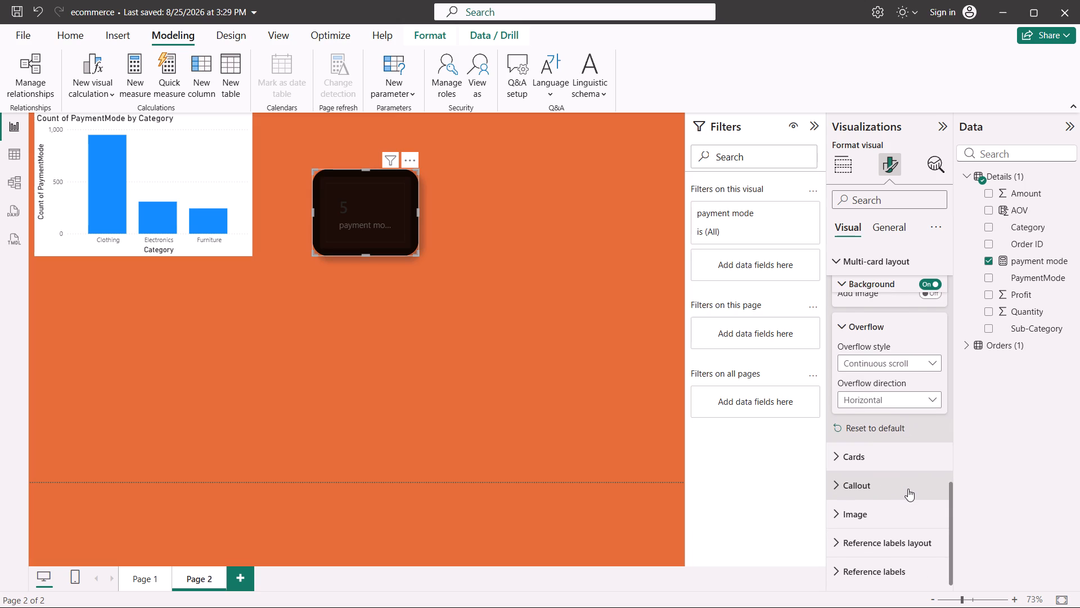
scroll(908, 489, down, 1)
scroll(835, 481, down, 1)
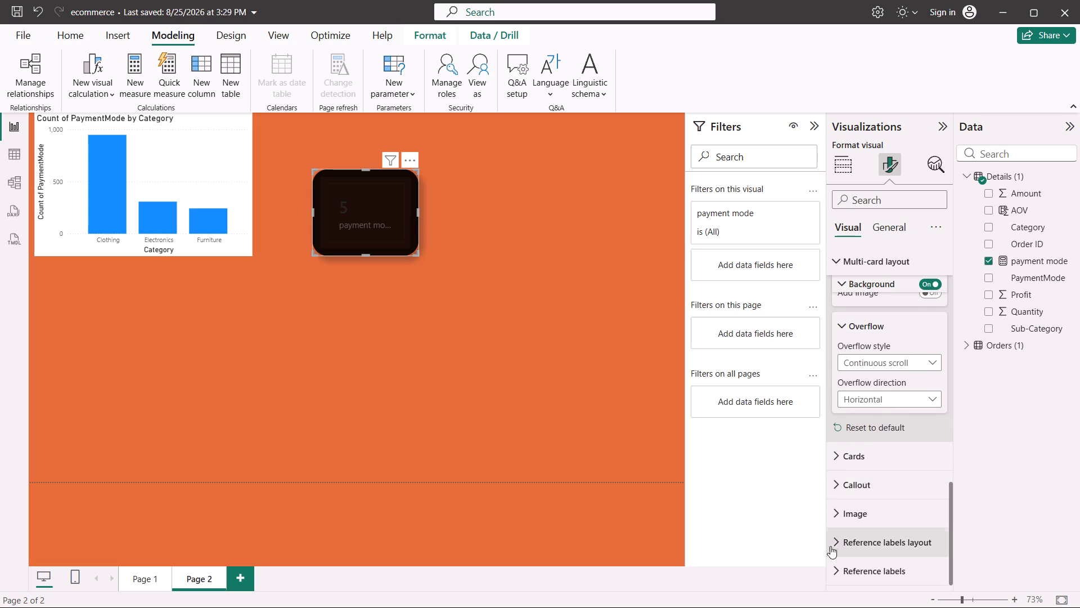
click(840, 544)
scroll(840, 544, down, 3)
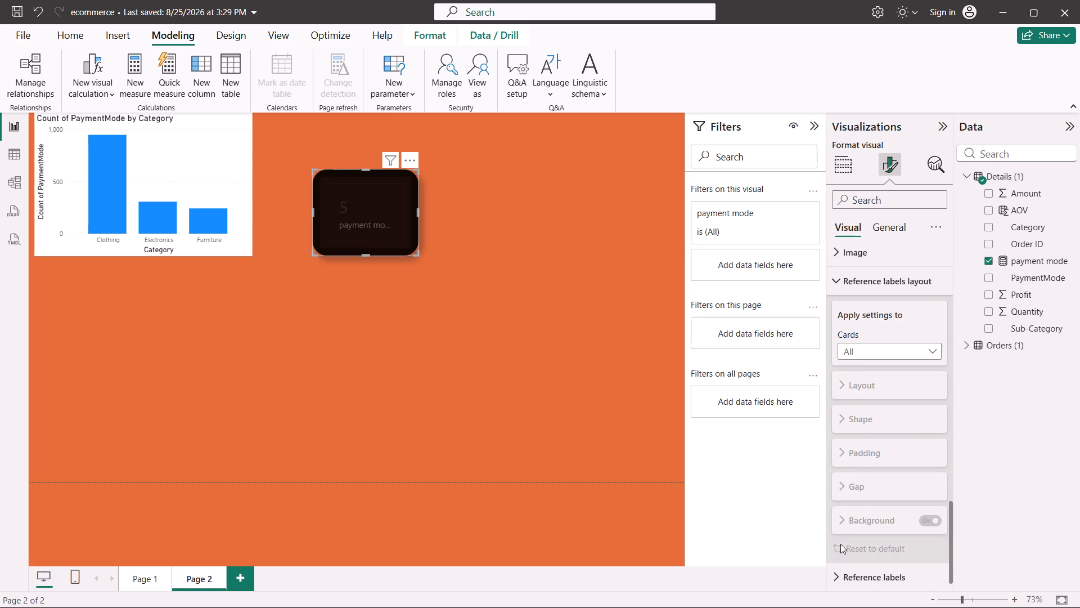
scroll(852, 513, down, 1)
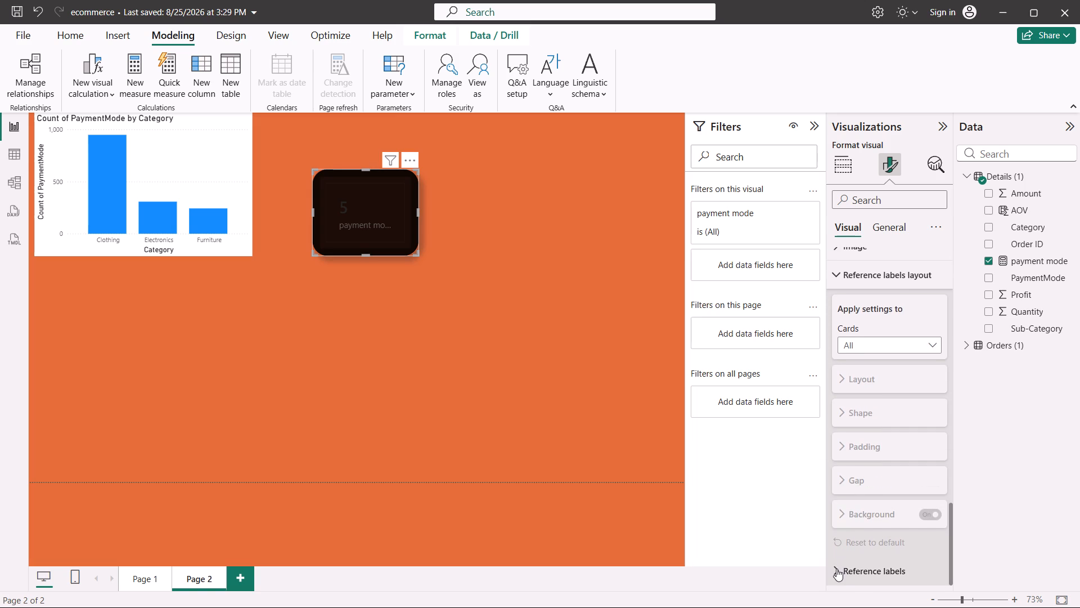
click(836, 569)
scroll(836, 569, down, 2)
scroll(854, 495, down, 2)
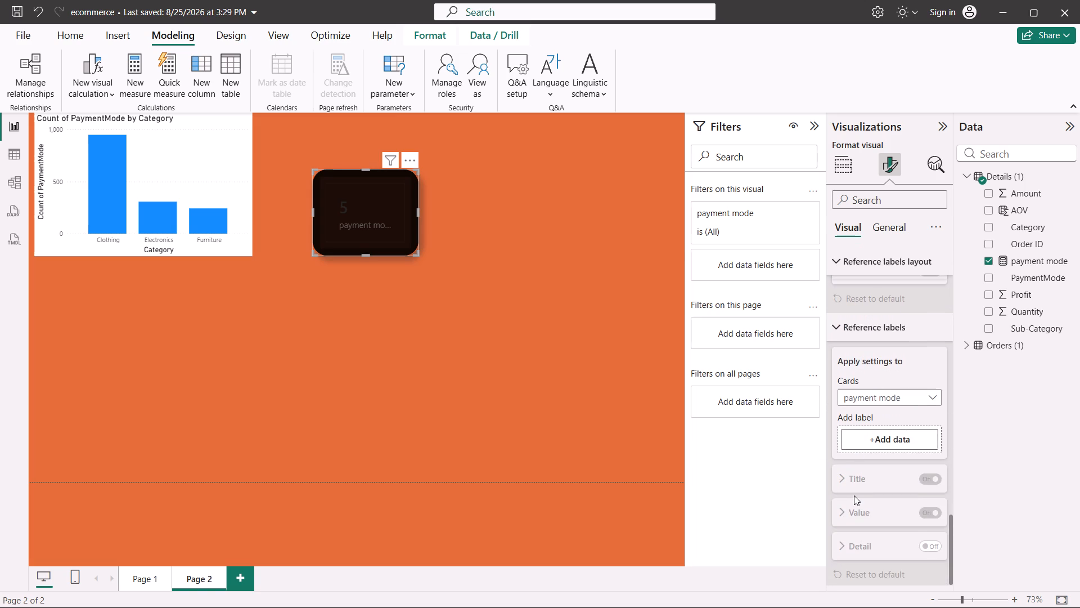
click(933, 391)
click(933, 391)
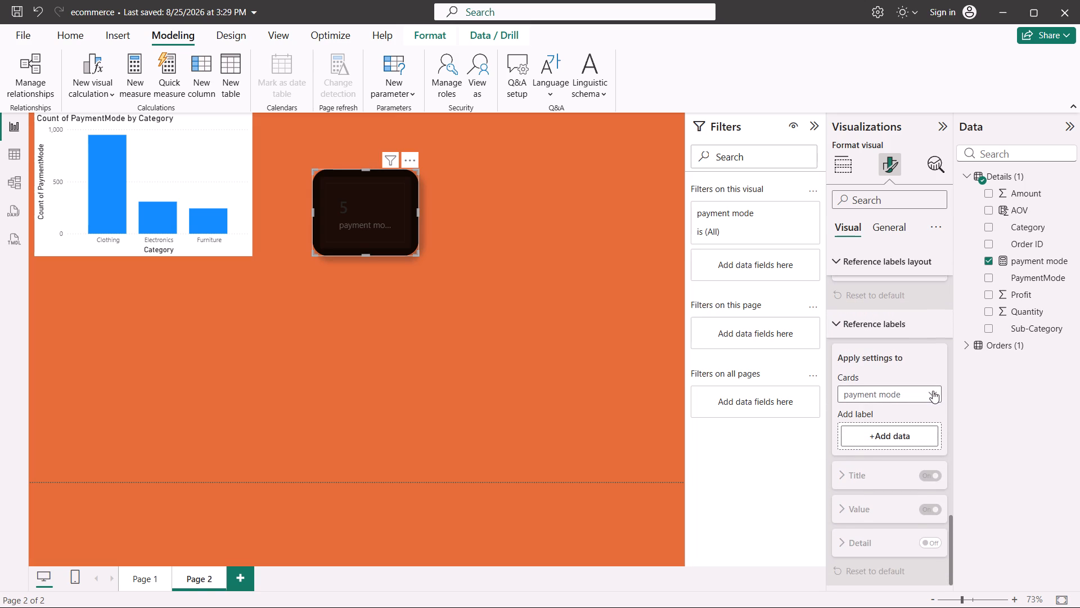
scroll(799, 426, up, 1)
scroll(878, 374, up, 12)
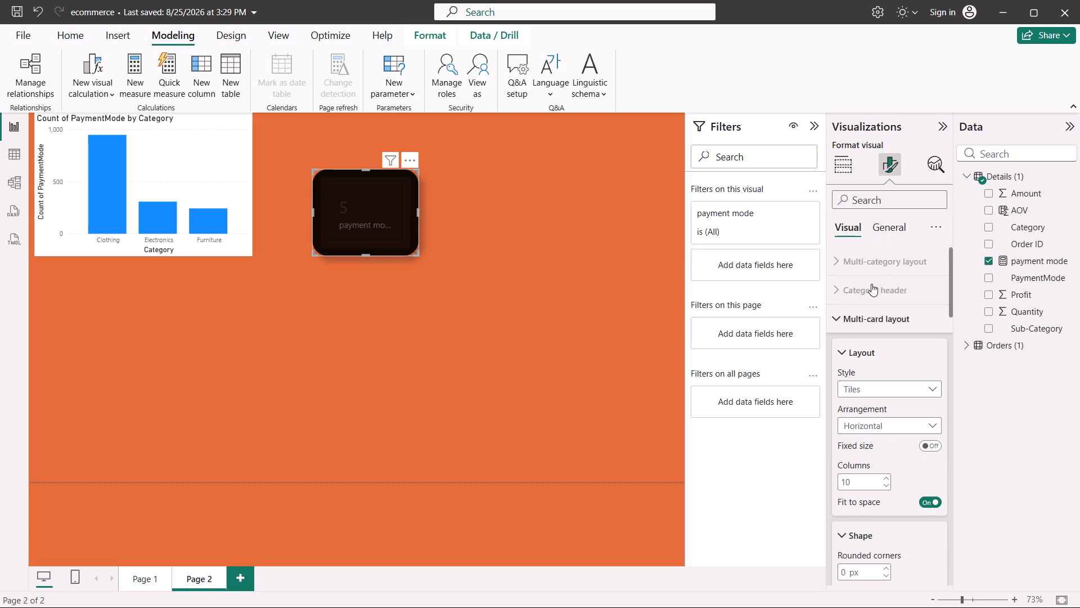
click(836, 319)
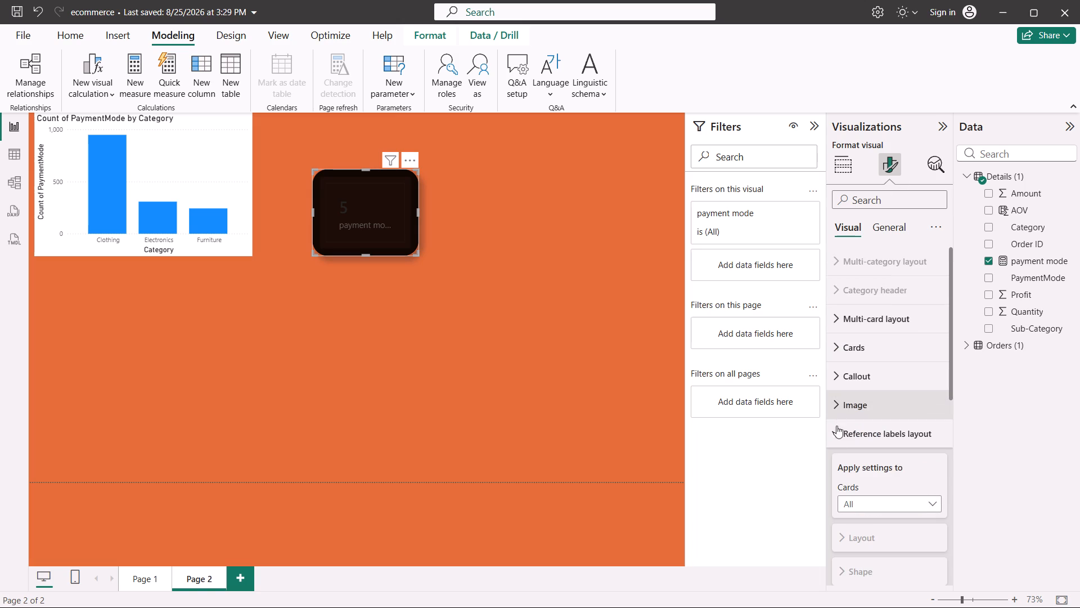
click(836, 435)
scroll(836, 435, down, 1)
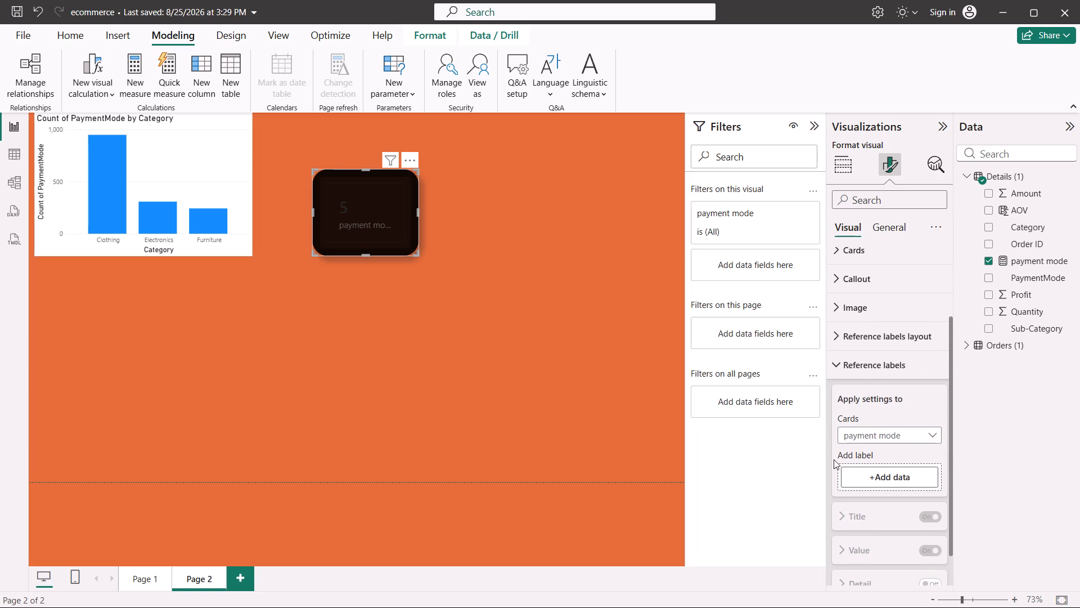
scroll(834, 459, down, 1)
scroll(834, 459, up, 2)
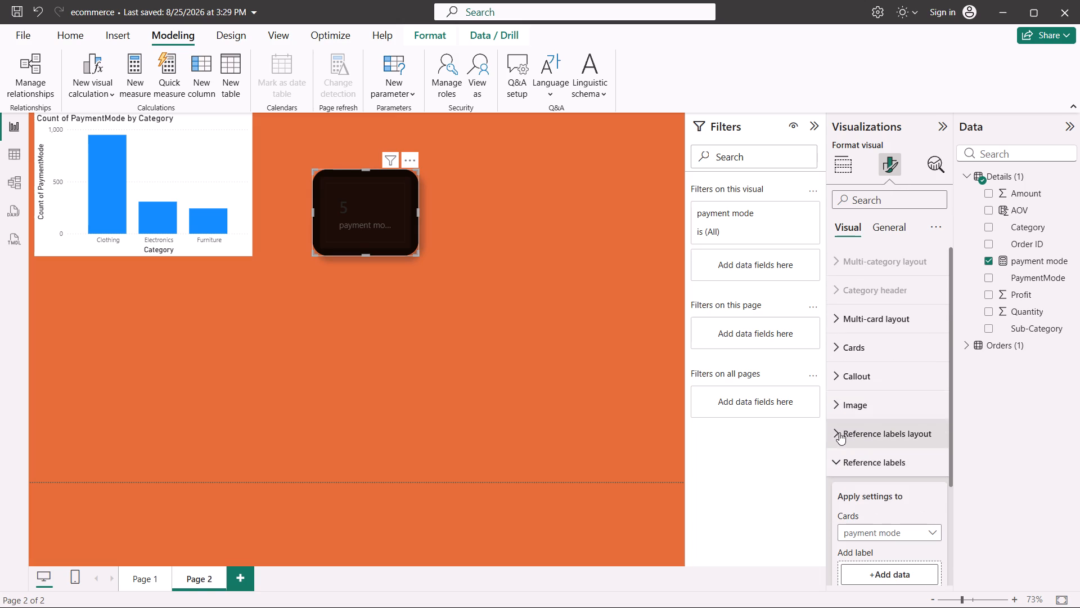
click(835, 454)
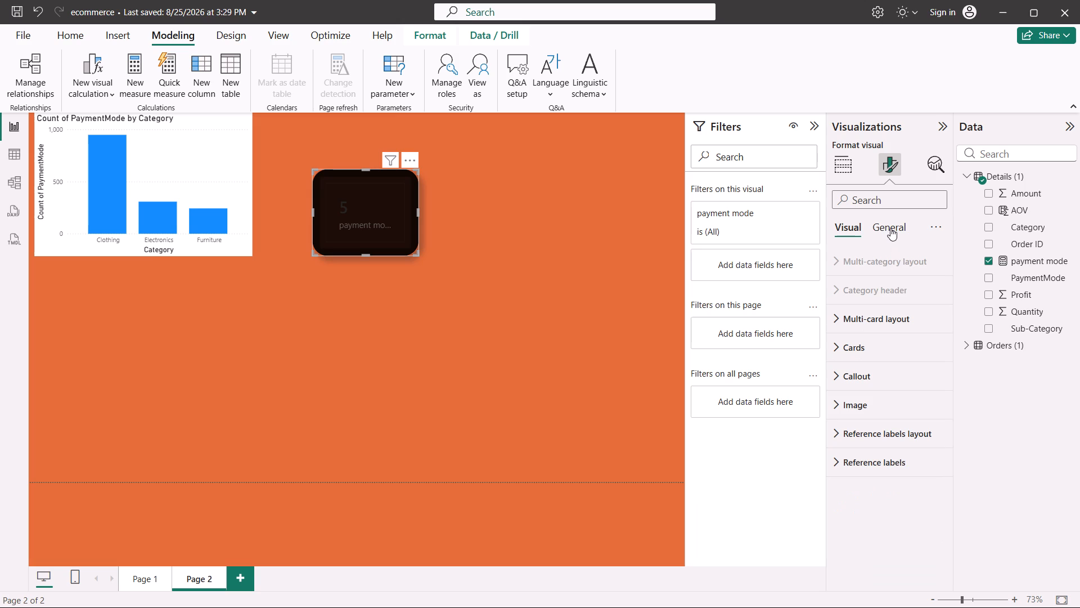
Set both the background color and the text color of the payment mode card's title to white.
click(878, 226)
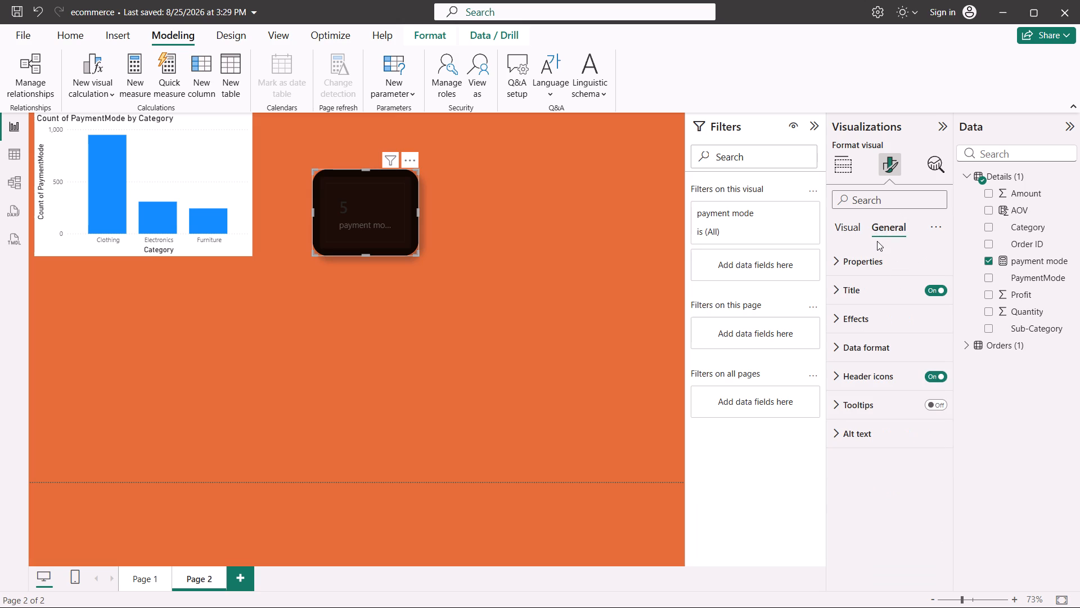
click(848, 290)
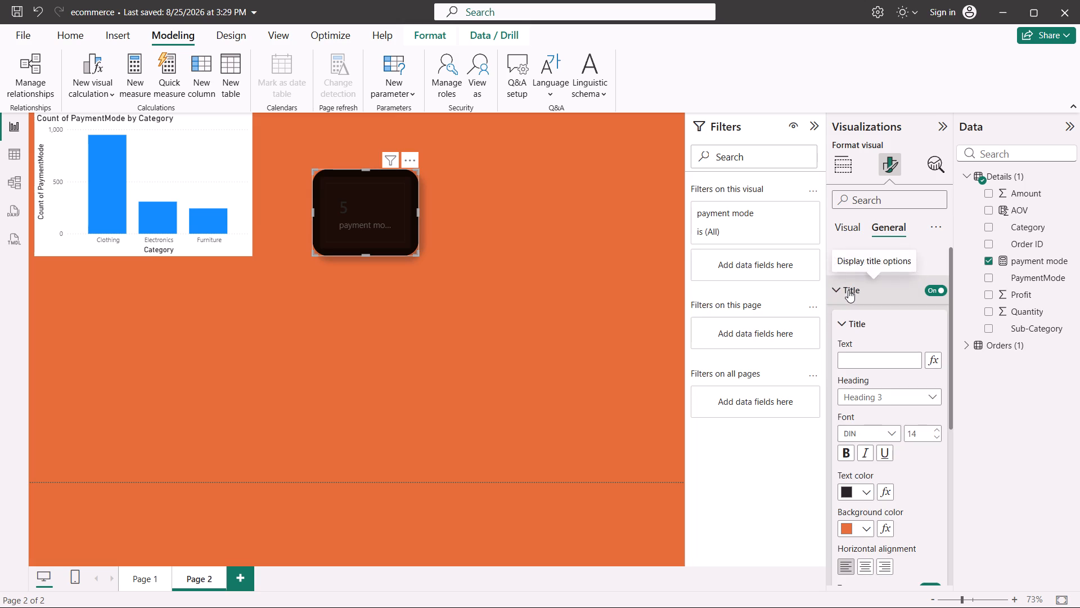
scroll(861, 361, down, 2)
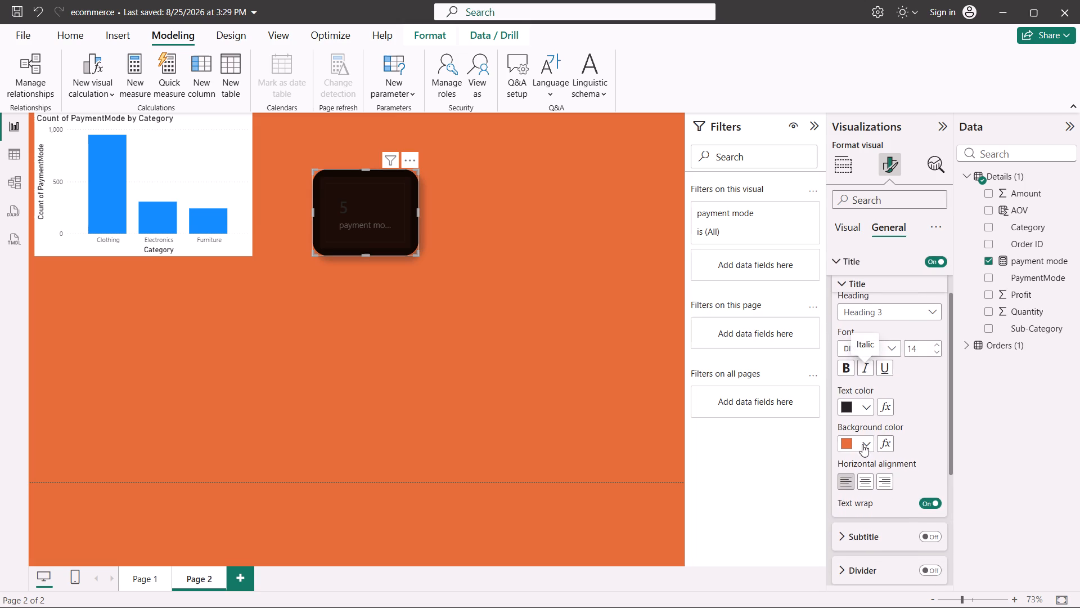
click(864, 441)
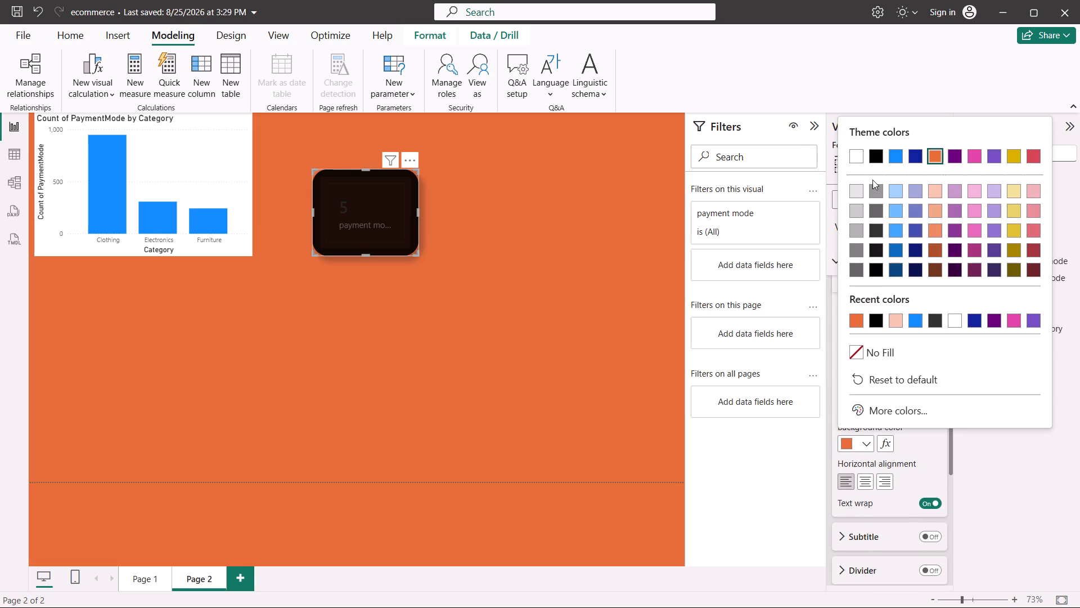
click(859, 158)
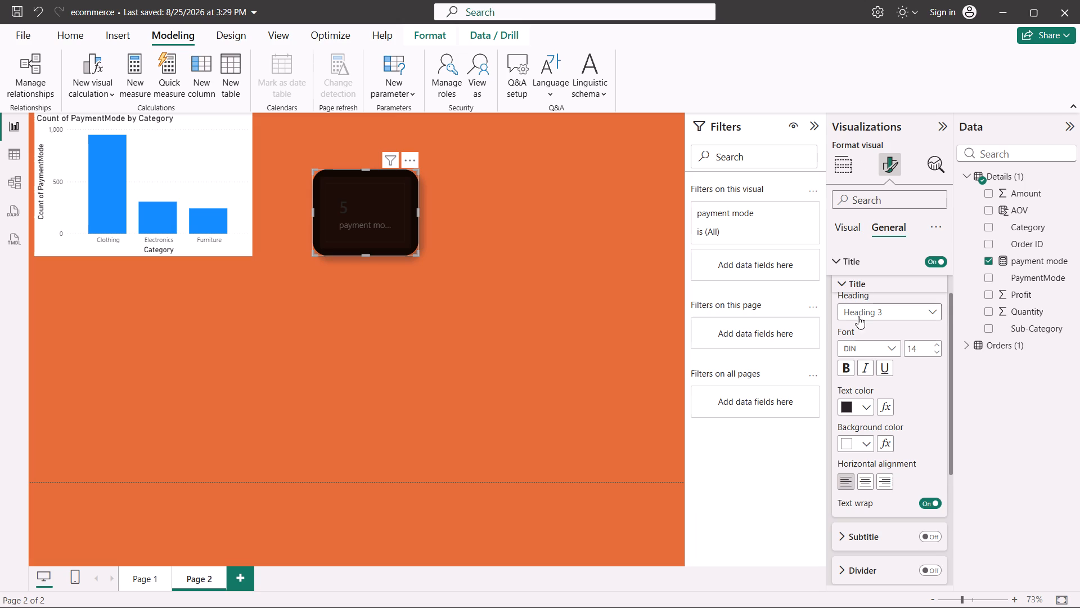
click(865, 414)
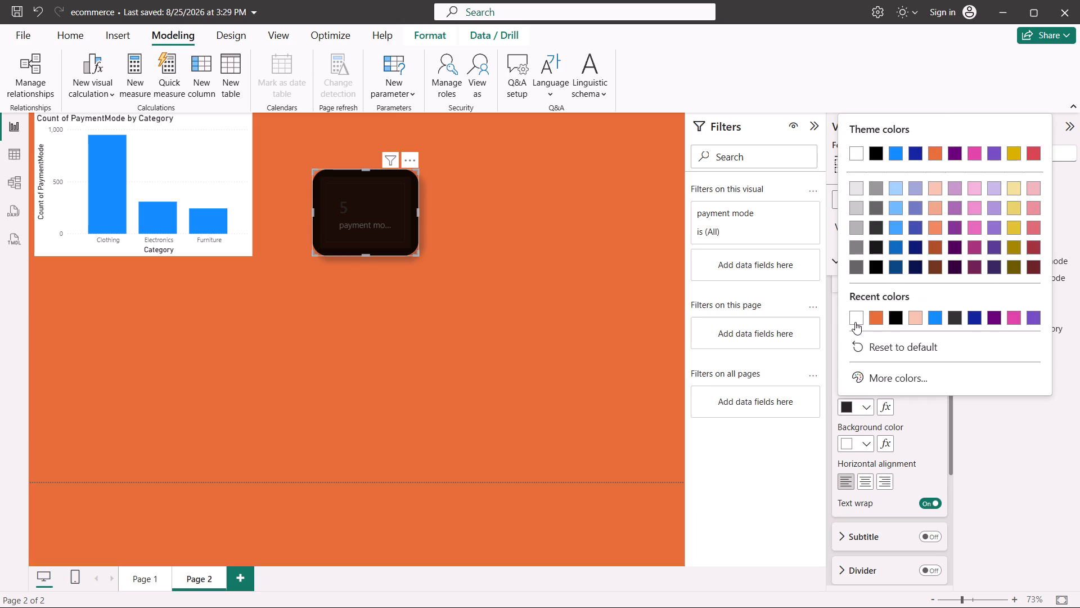
click(855, 322)
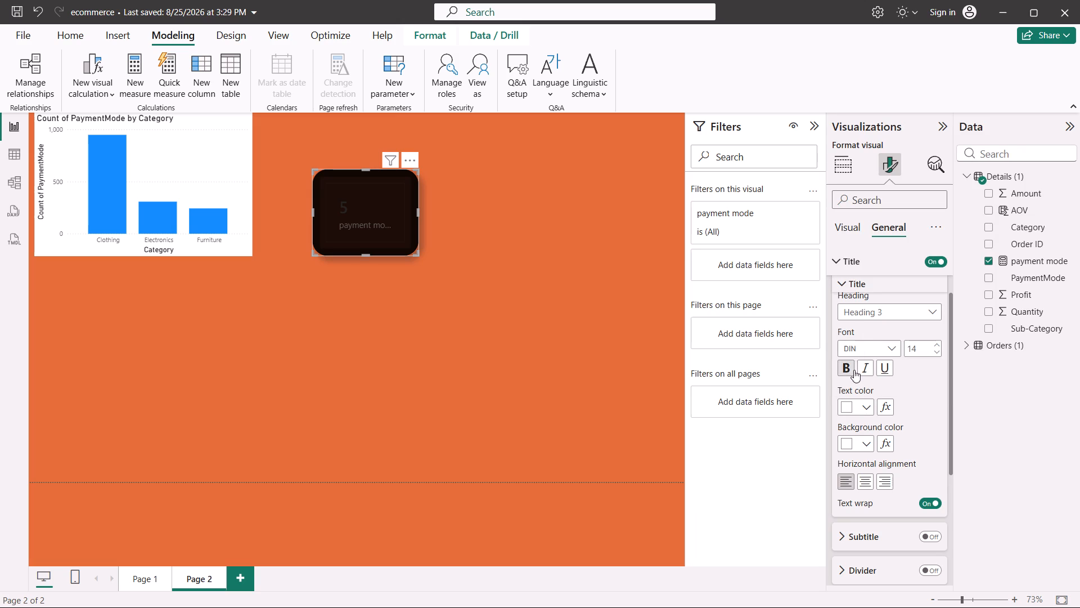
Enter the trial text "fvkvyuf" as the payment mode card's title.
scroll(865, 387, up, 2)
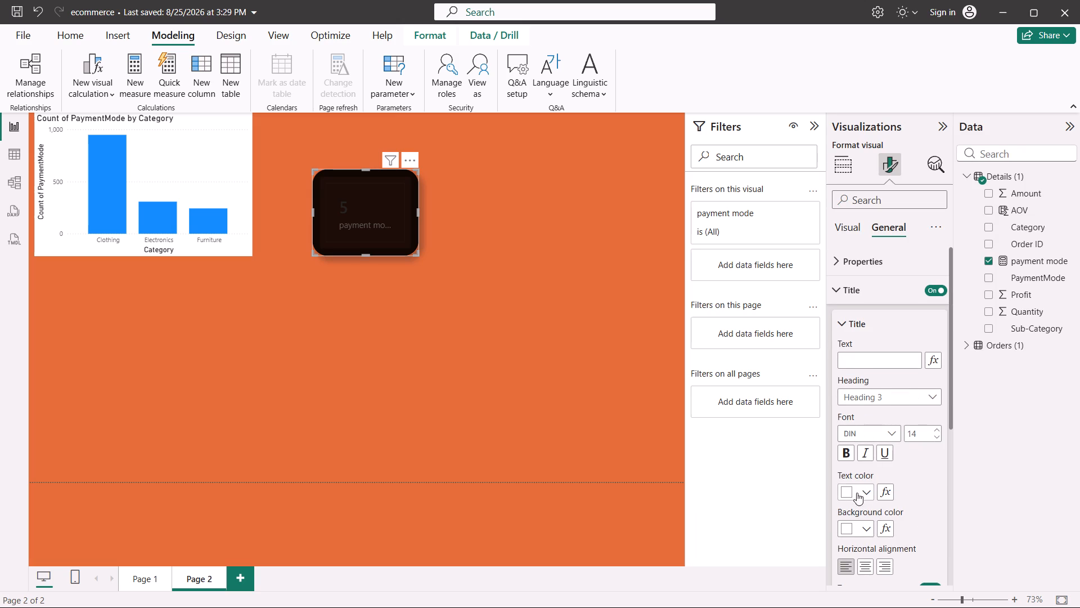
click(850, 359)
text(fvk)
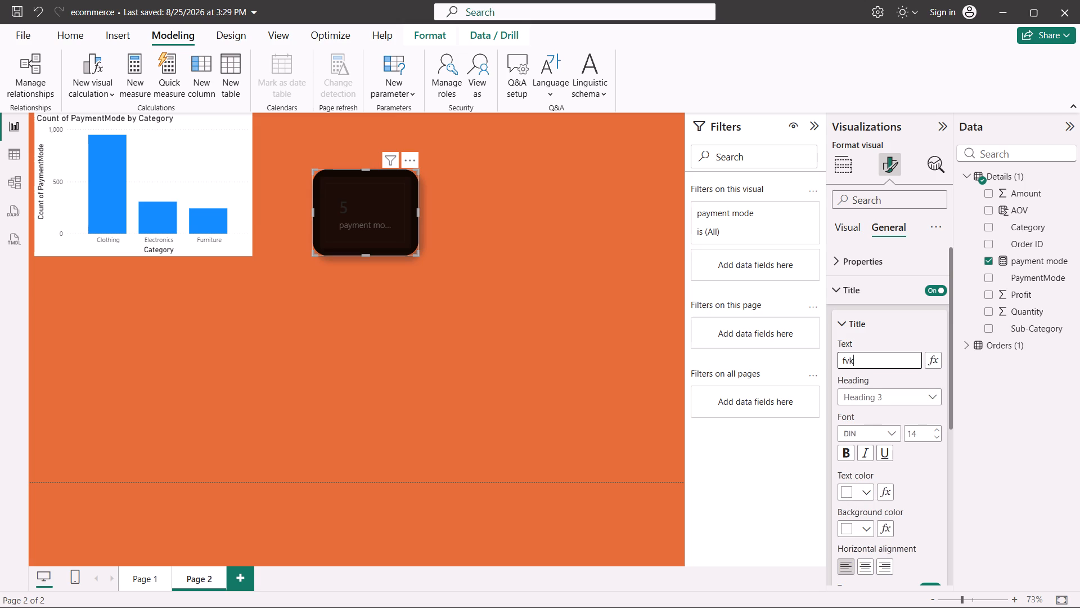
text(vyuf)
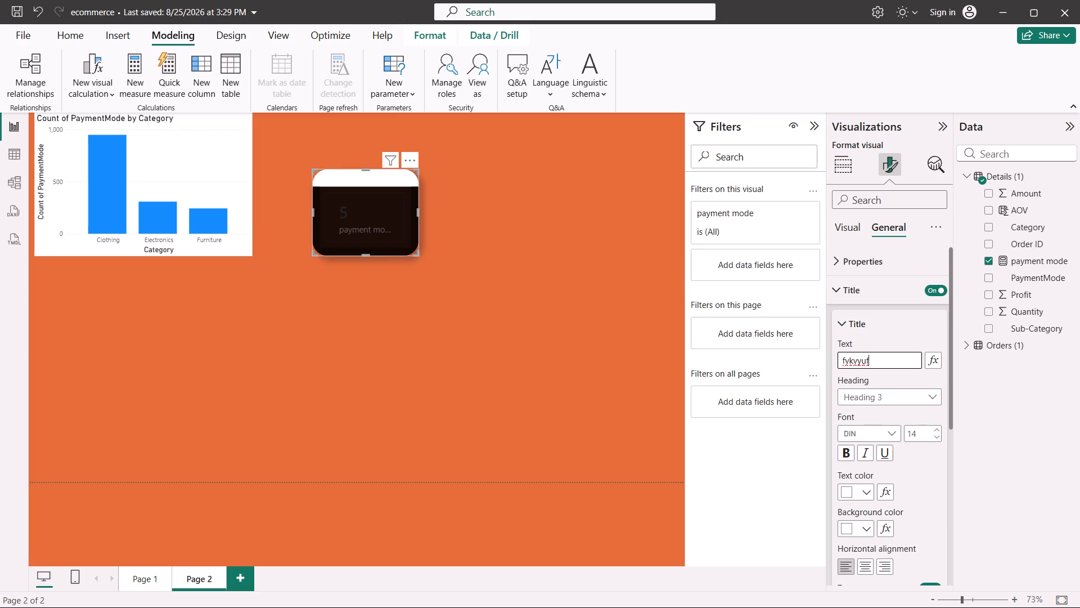
Set the background color of the payment mode card's title to black.
click(857, 533)
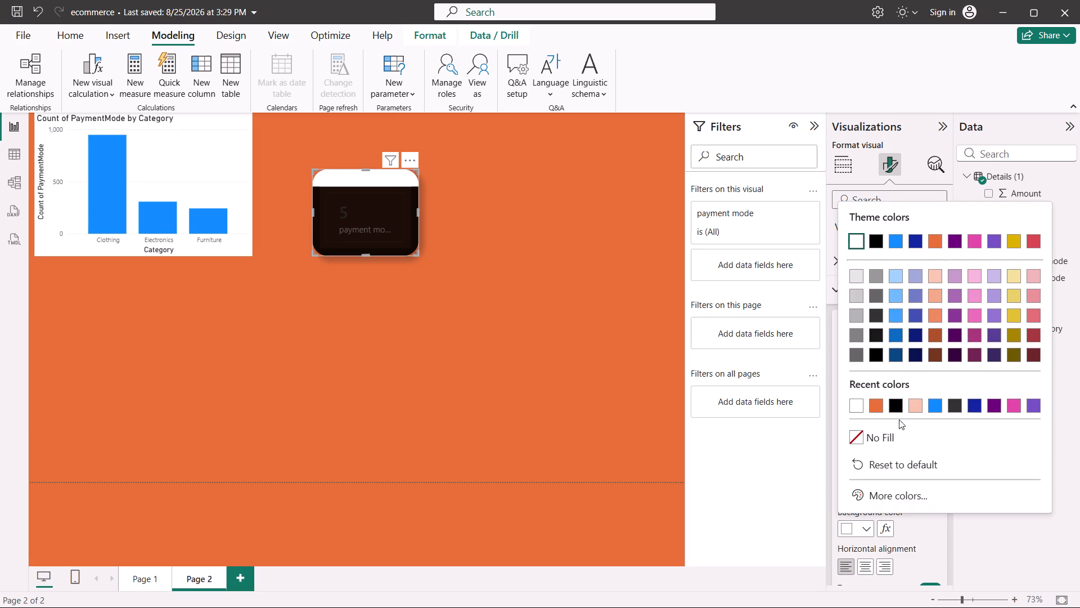
click(896, 408)
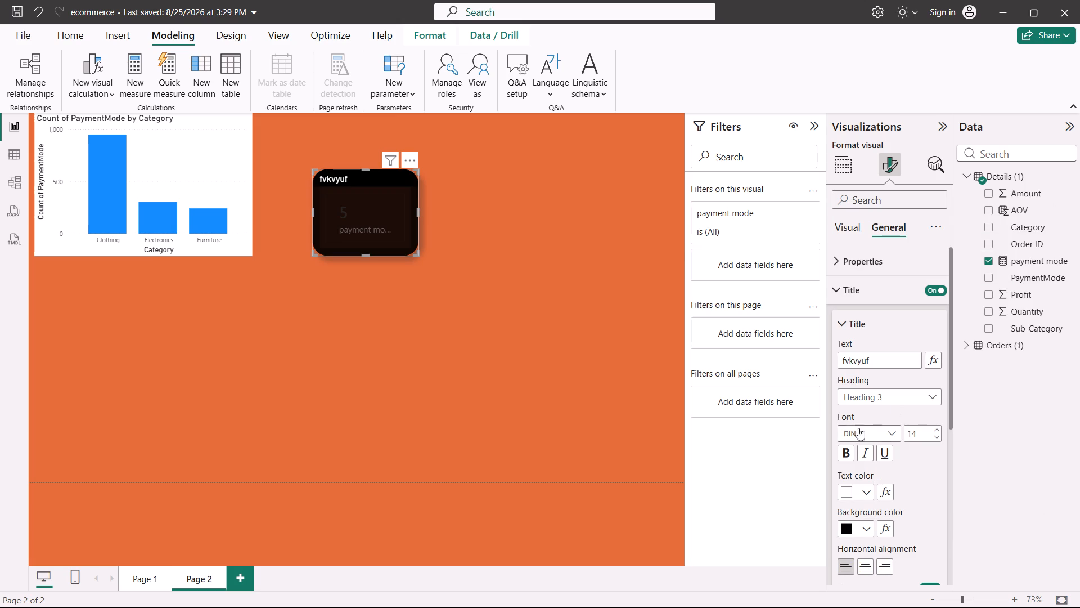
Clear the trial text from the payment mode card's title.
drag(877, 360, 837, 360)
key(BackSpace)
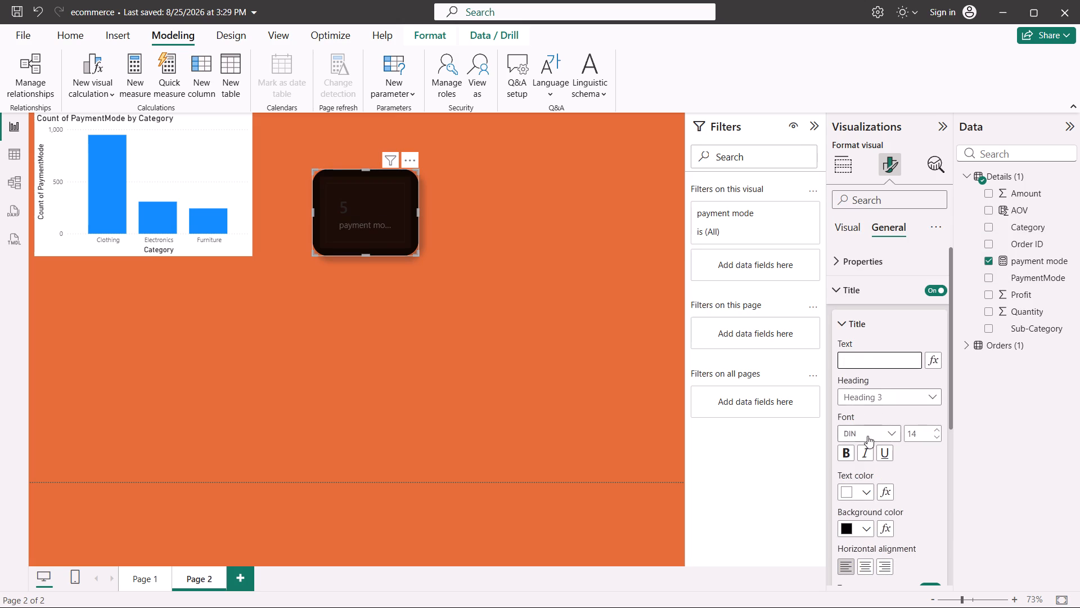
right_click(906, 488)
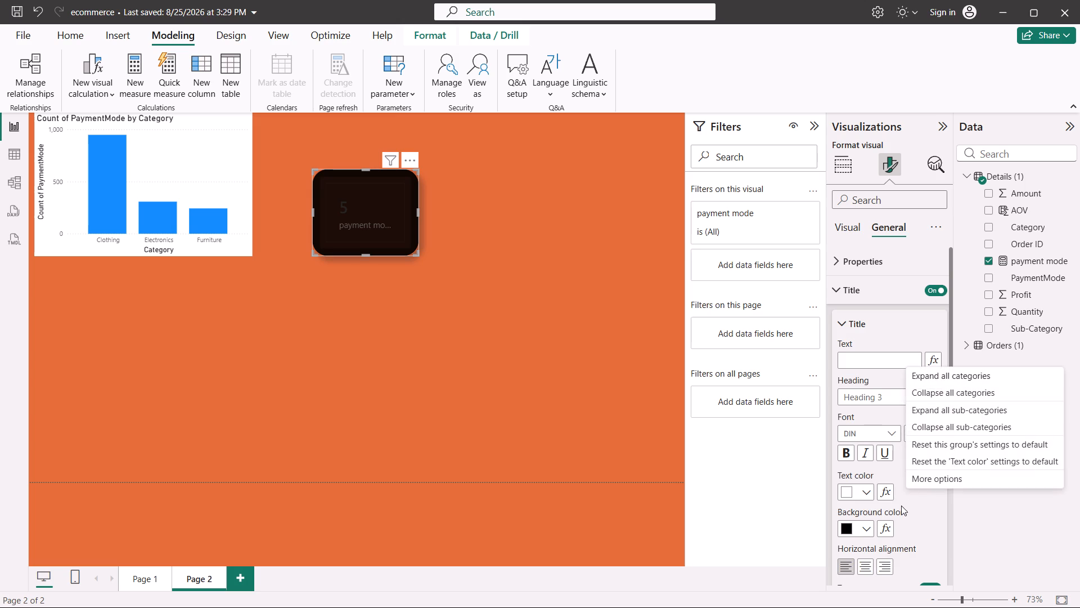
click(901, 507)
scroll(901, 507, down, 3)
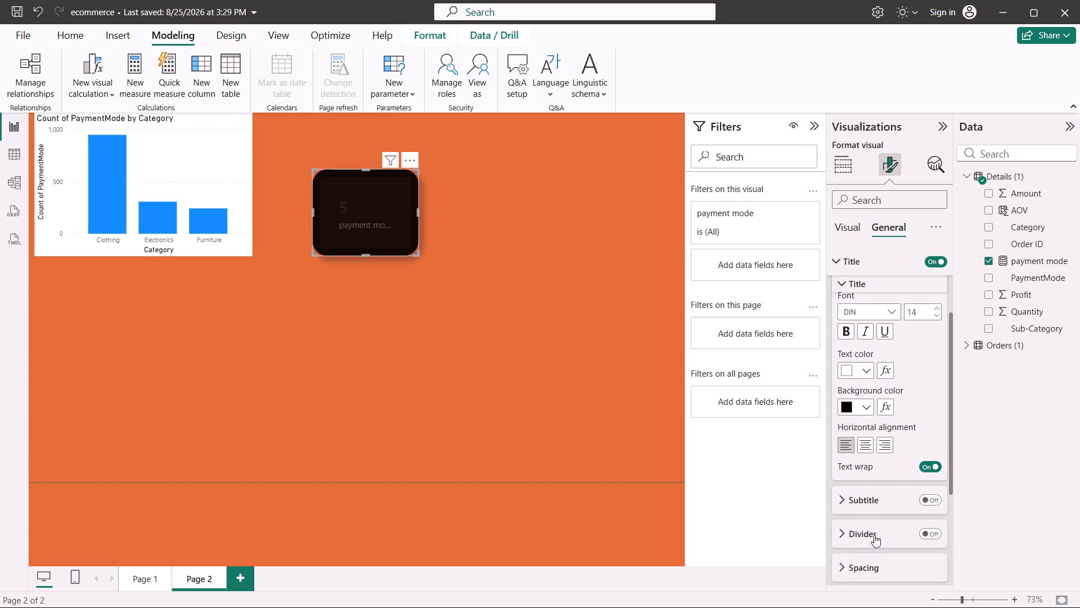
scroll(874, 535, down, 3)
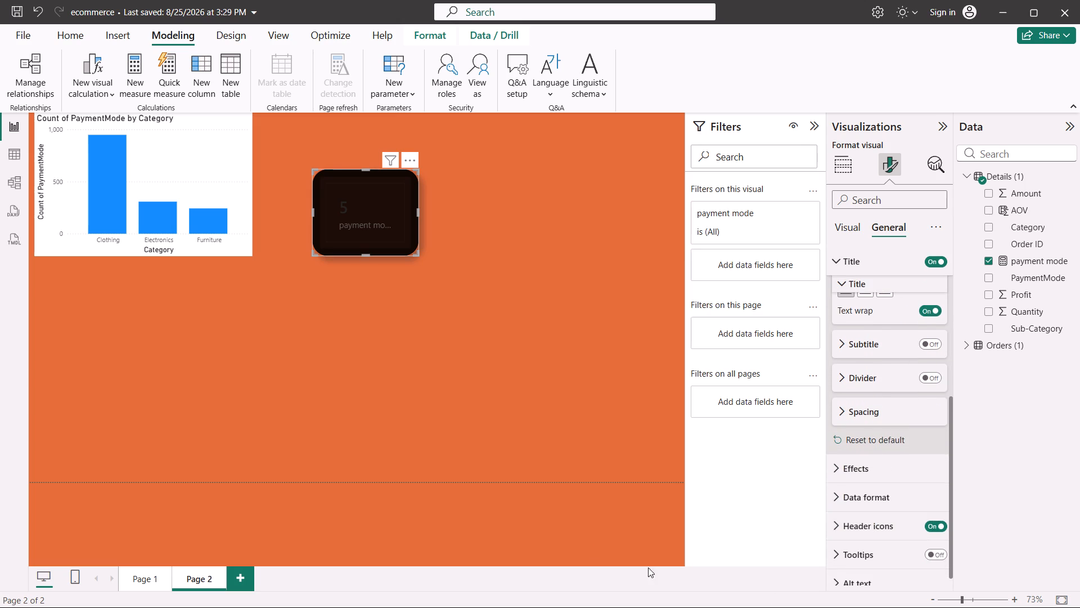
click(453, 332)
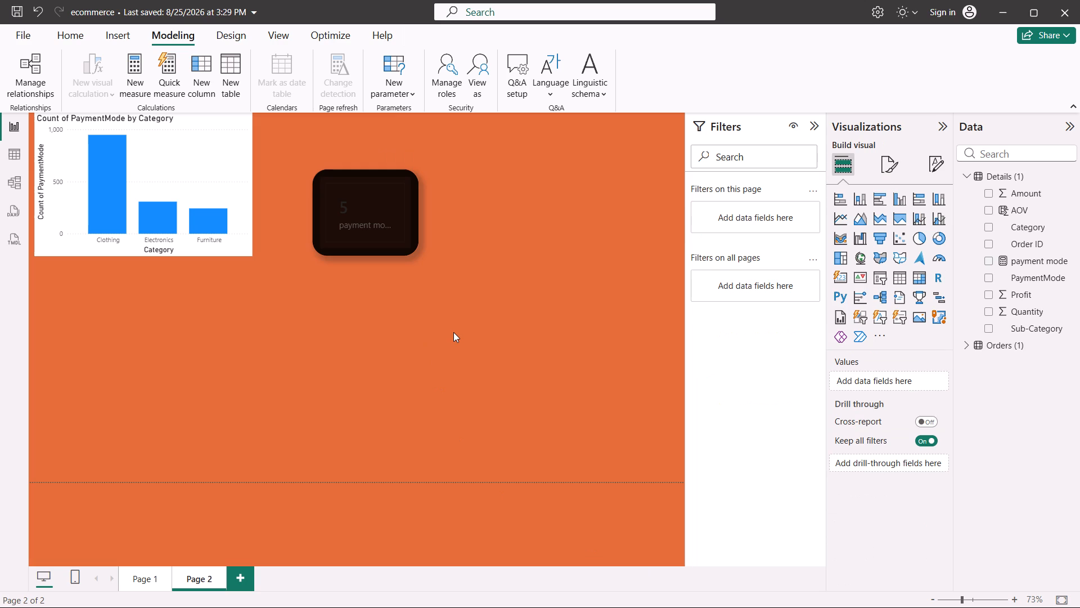
Examine the payment mode card's multi-card layout and Cards formatting settings, along with its payment mode filter options.
click(371, 200)
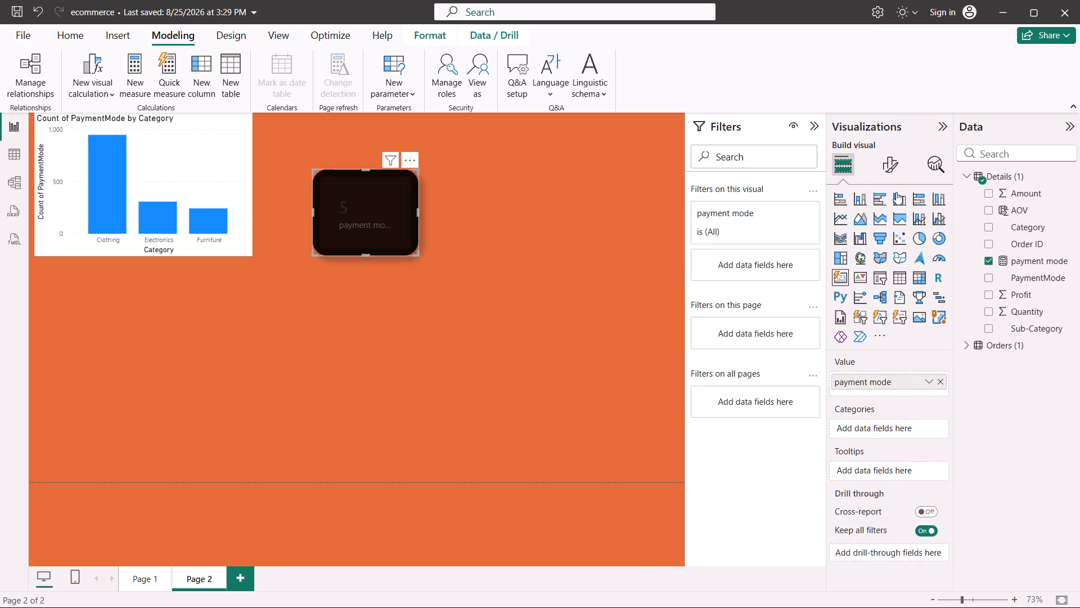
click(889, 169)
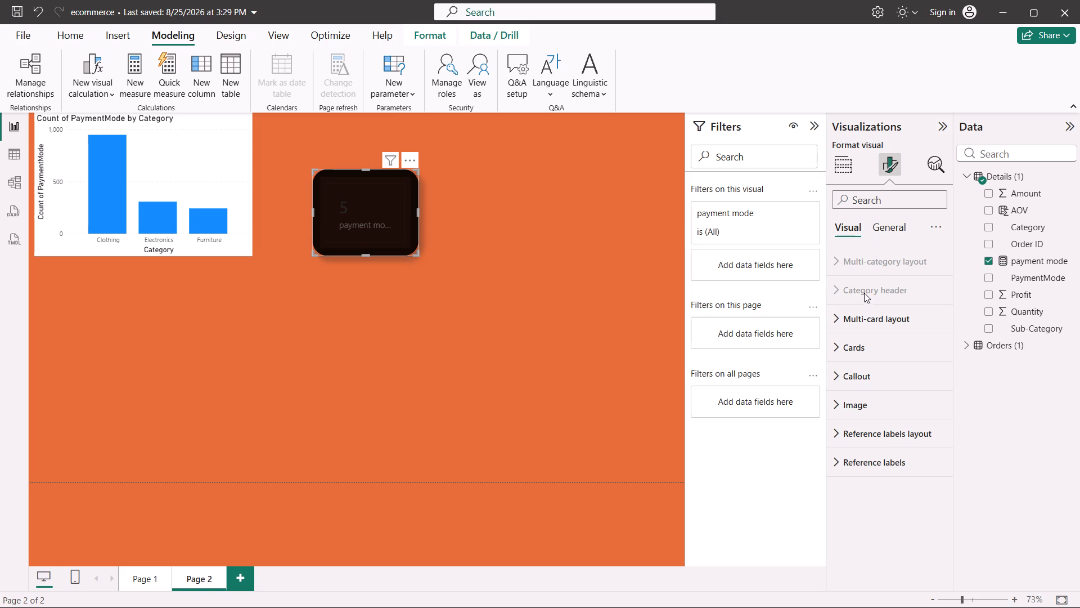
click(844, 284)
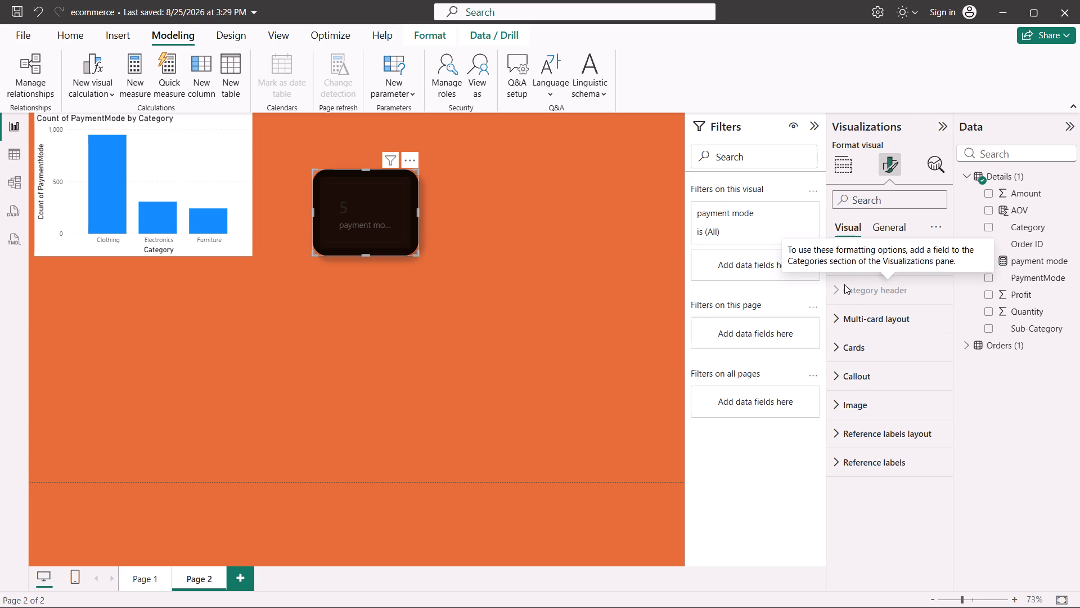
click(832, 316)
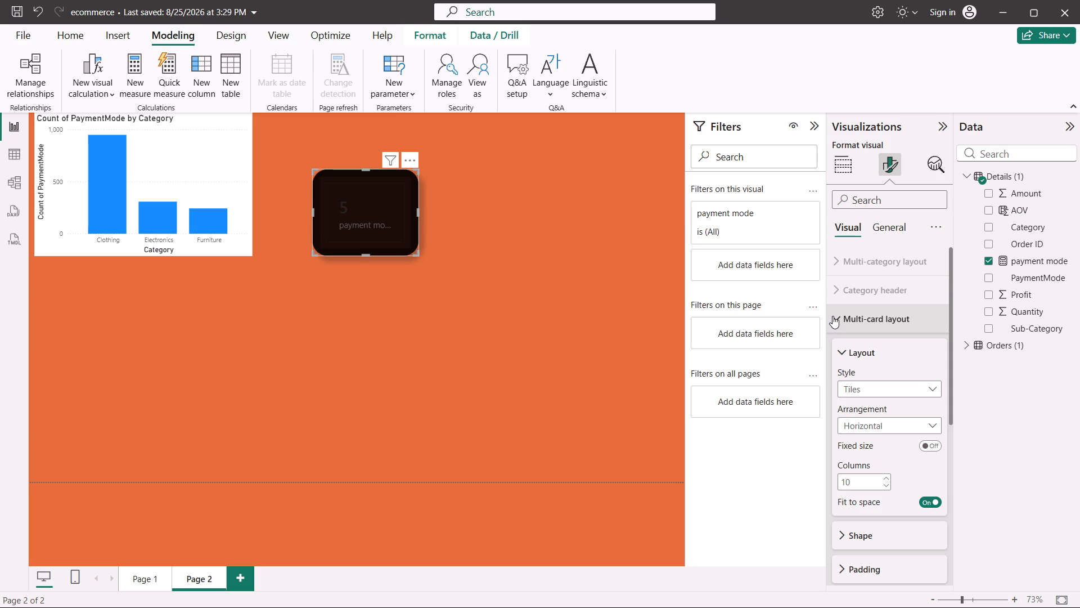
click(832, 316)
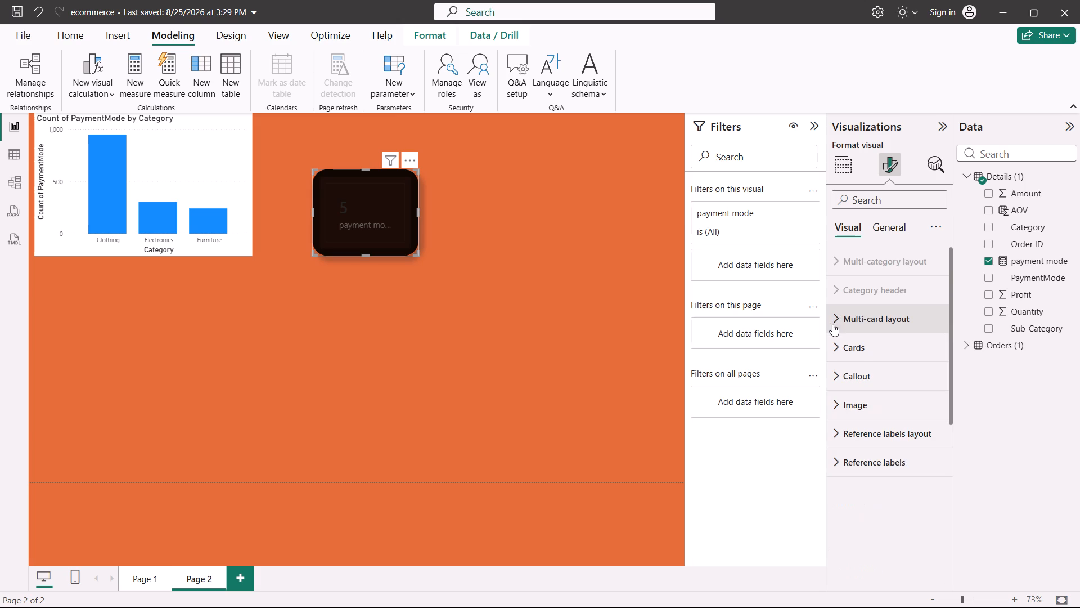
click(838, 343)
scroll(851, 388, down, 1)
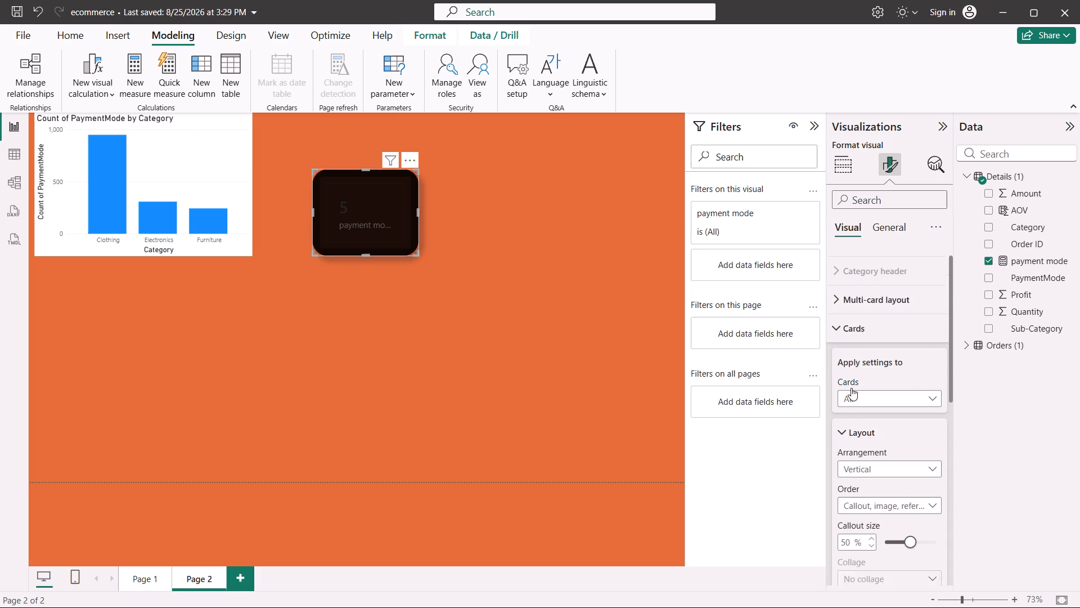
scroll(851, 388, down, 2)
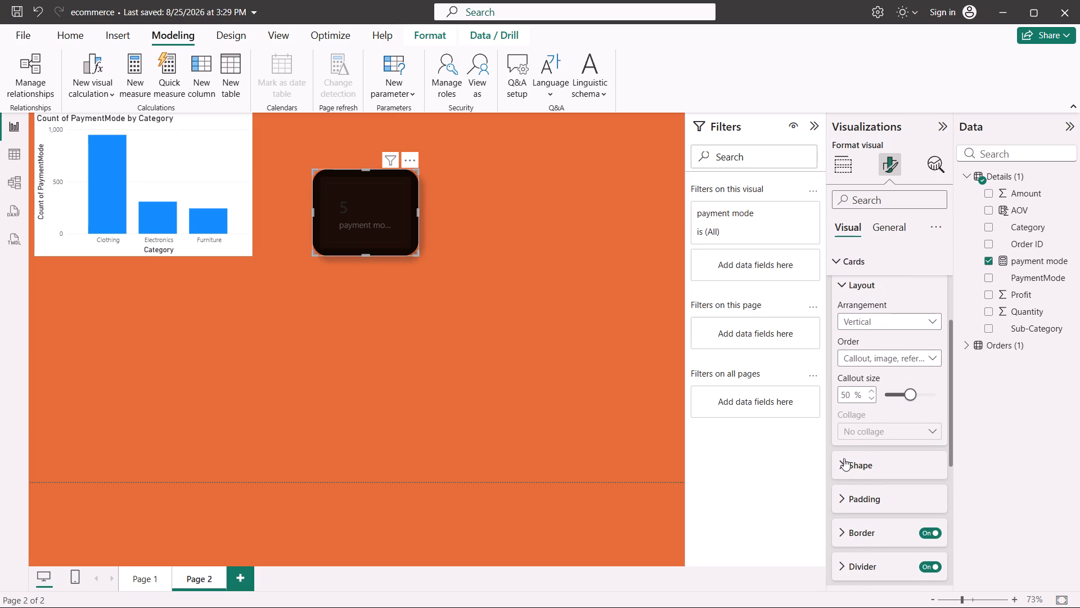
scroll(844, 458, down, 3)
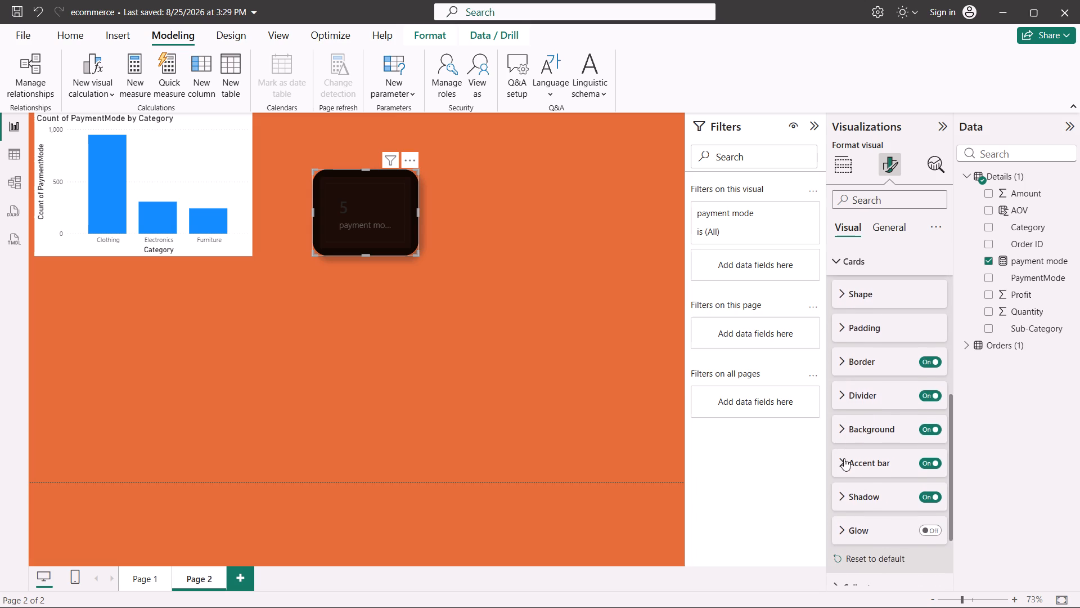
scroll(844, 458, down, 2)
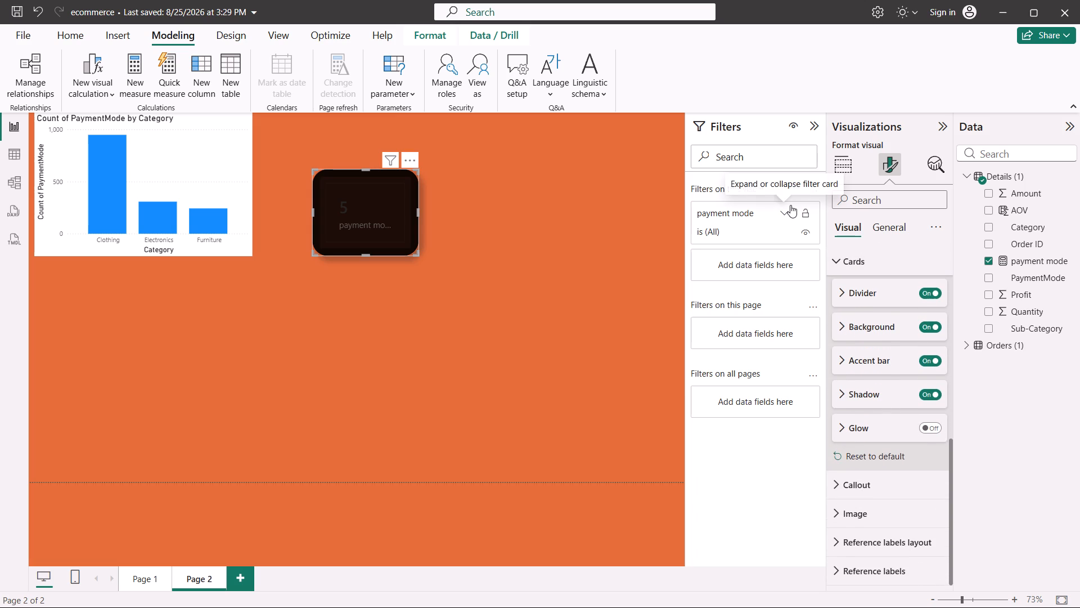
click(790, 205)
click(790, 205)
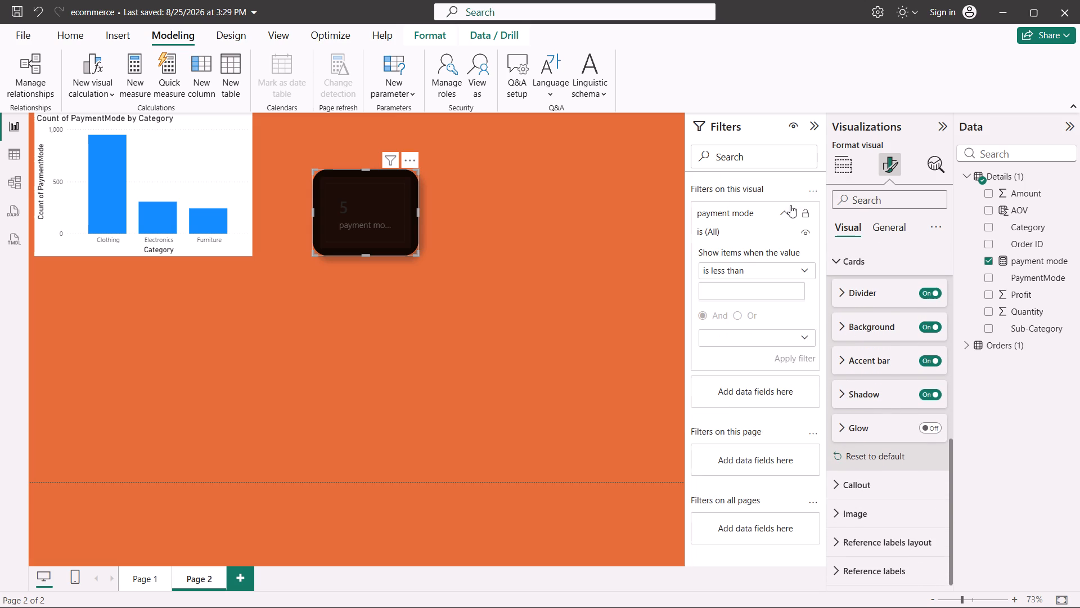
click(817, 193)
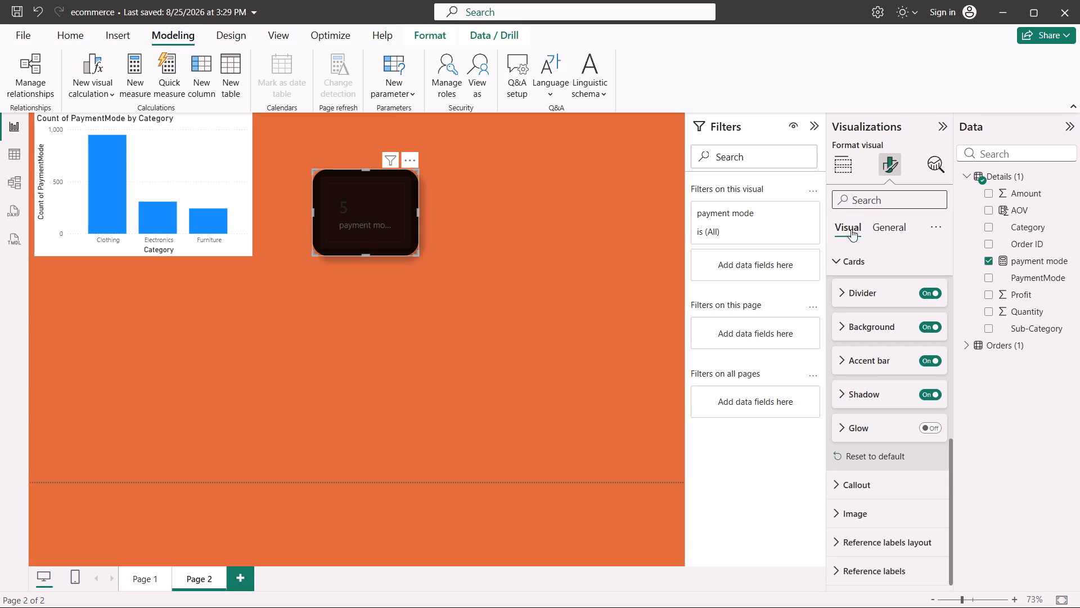
View the finished sales dashboard on Page 1 for comparison and return to Page 2.
click(136, 586)
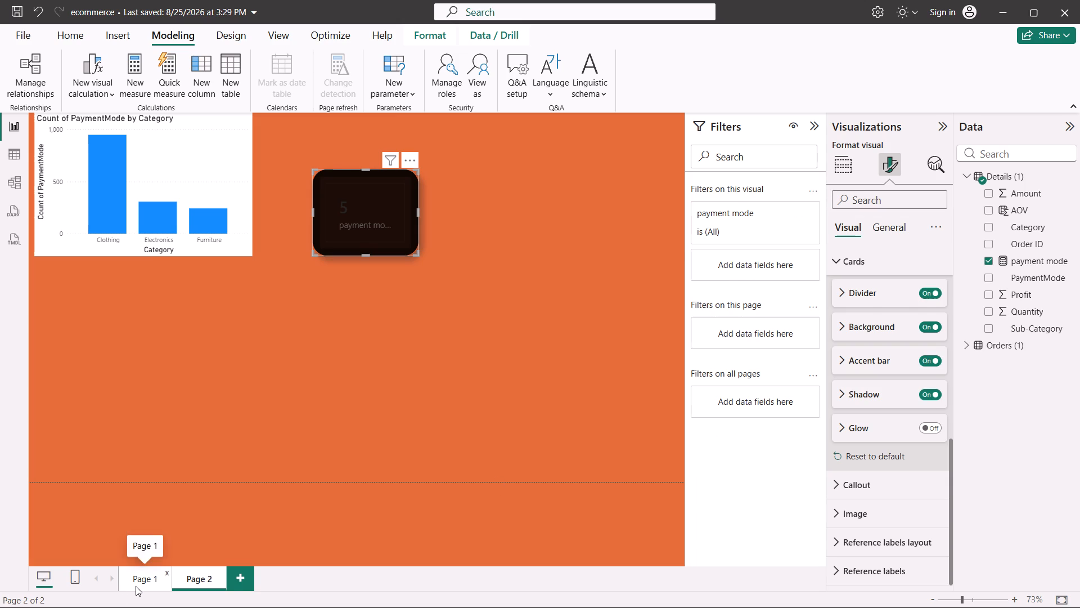
click(136, 586)
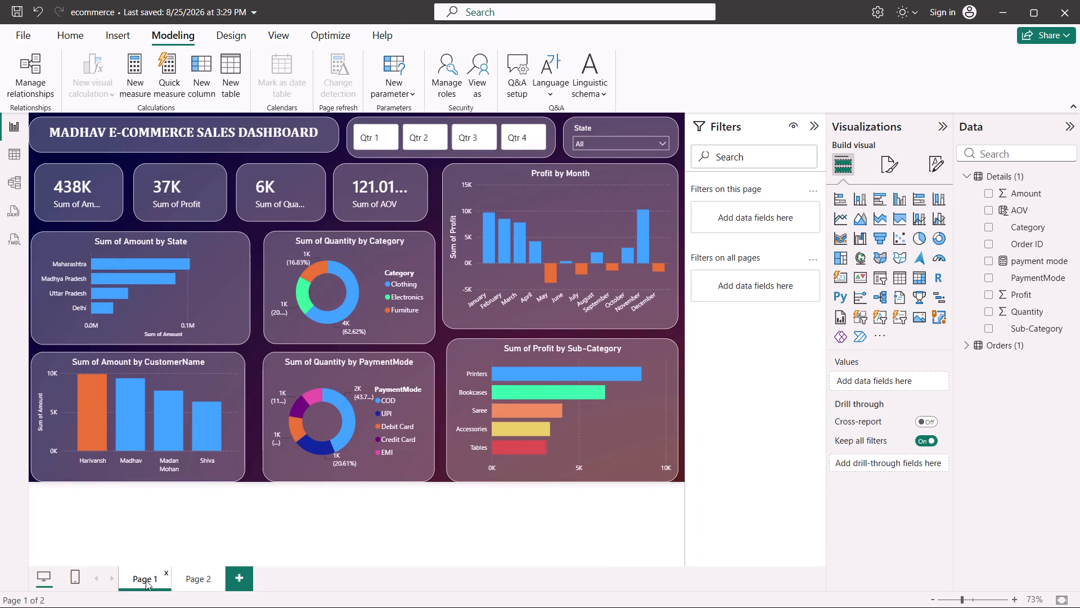
click(193, 574)
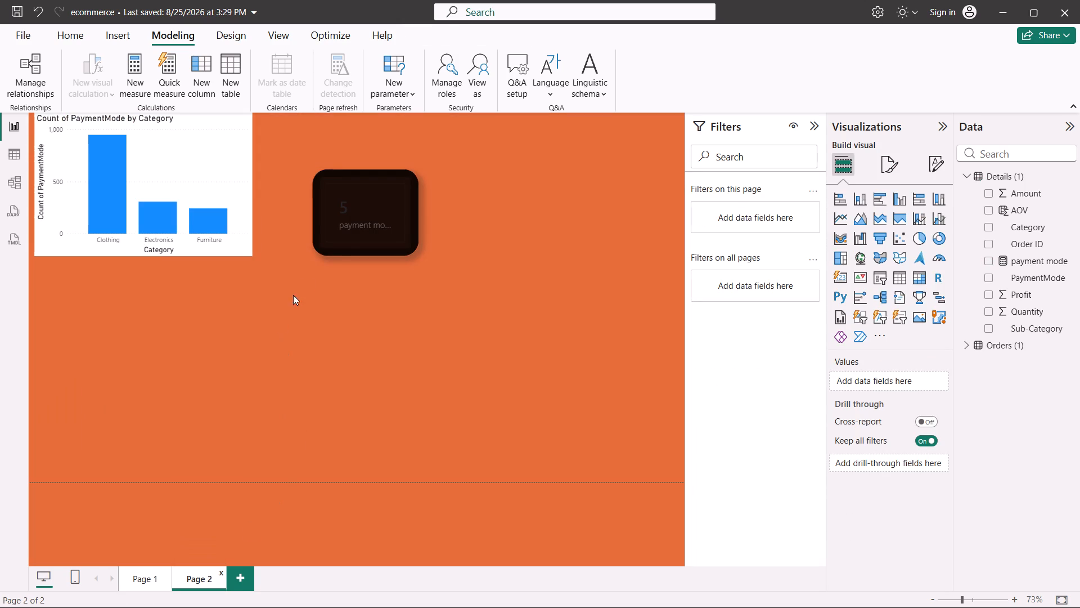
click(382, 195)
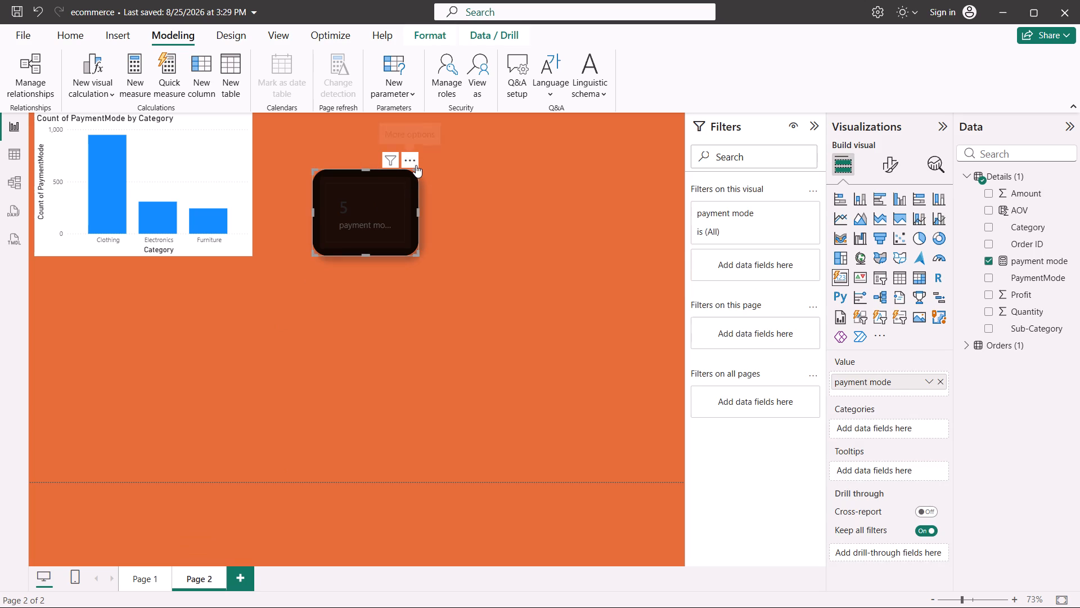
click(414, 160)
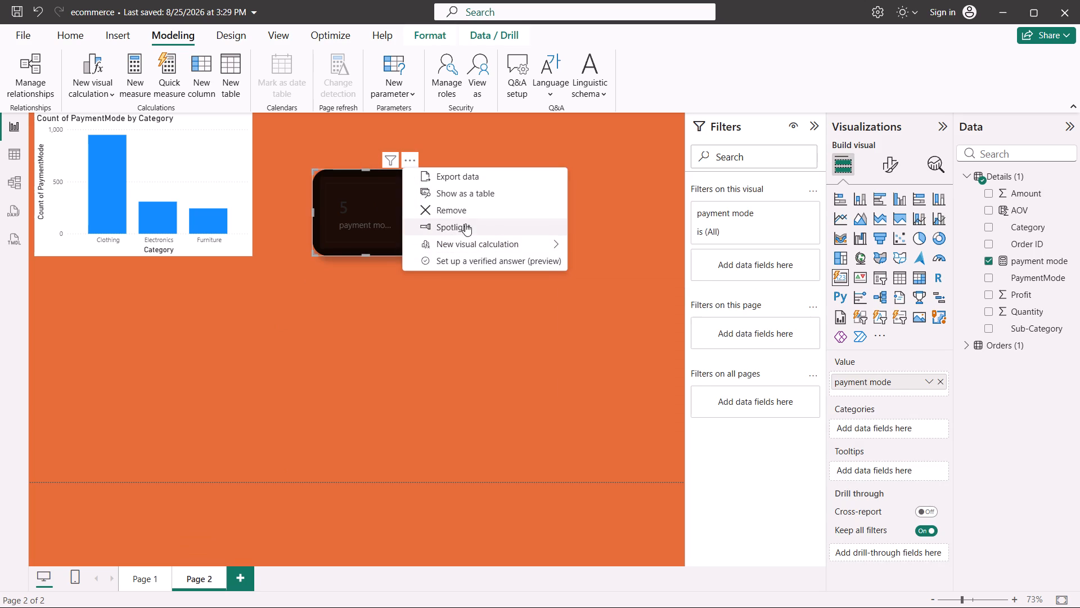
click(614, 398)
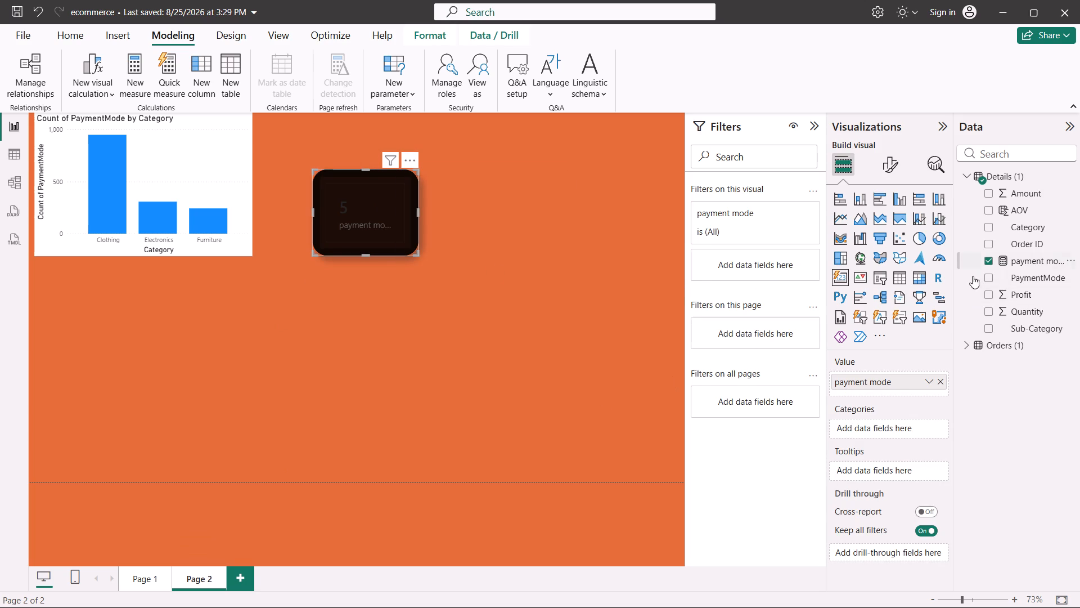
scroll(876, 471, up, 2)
Examine the payment mode card's general properties: size, position, padding and advanced options.
click(890, 169)
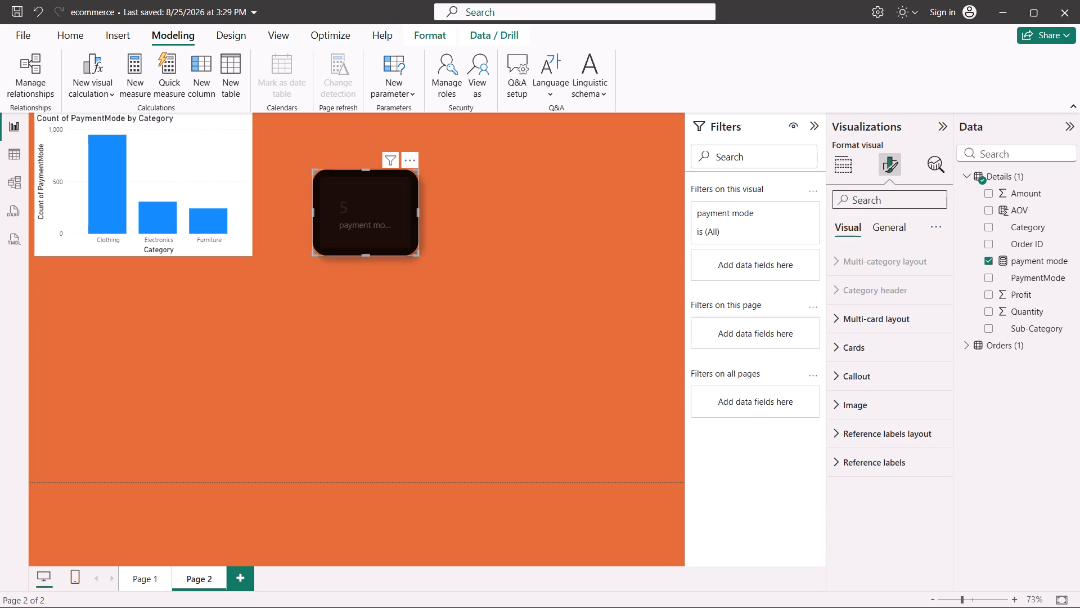
click(894, 223)
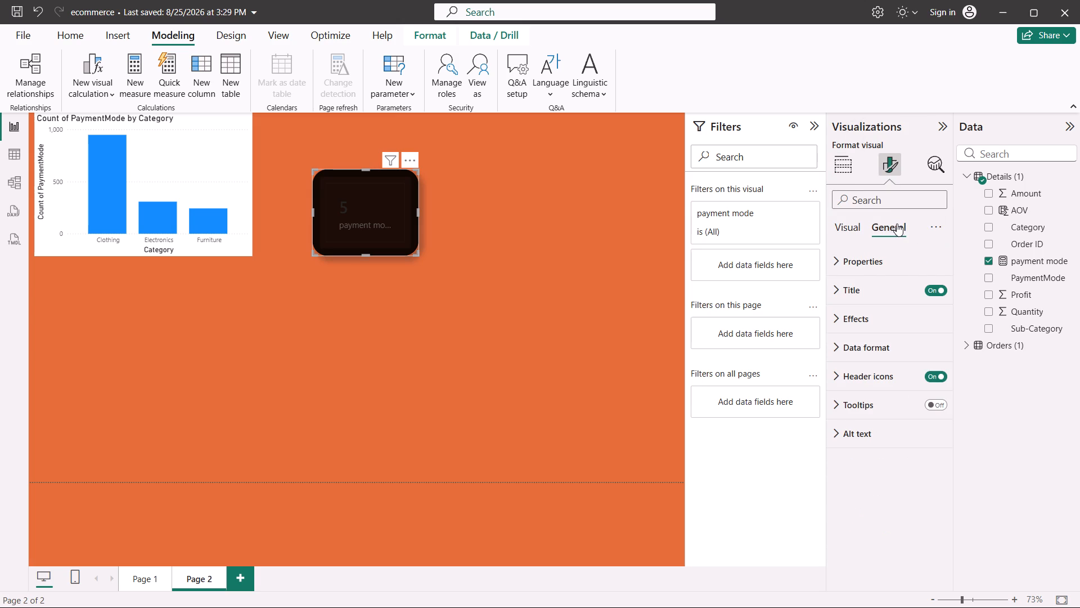
click(841, 260)
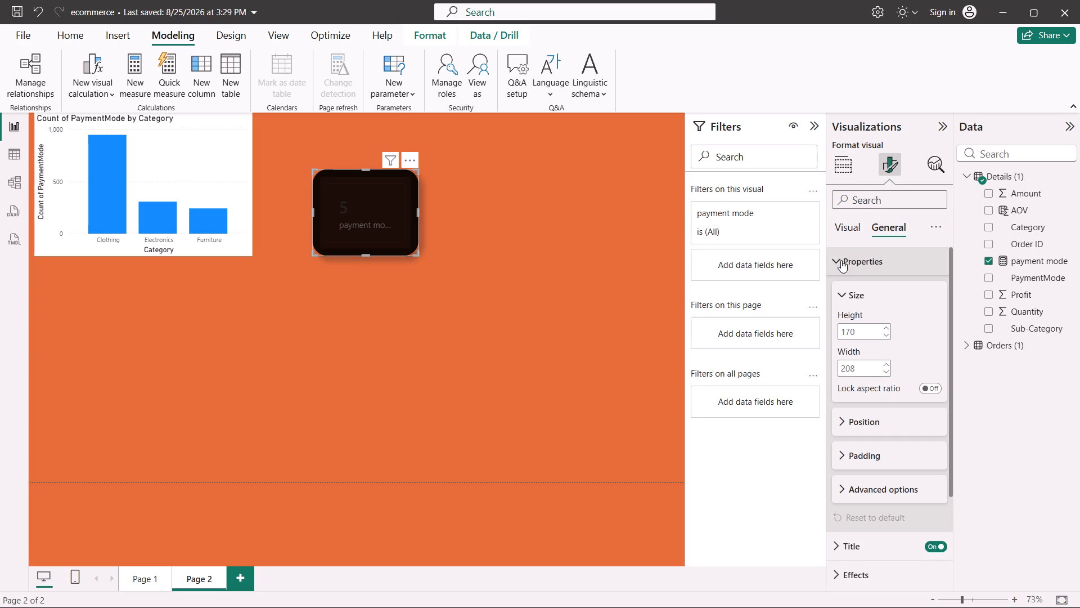
scroll(850, 417, down, 1)
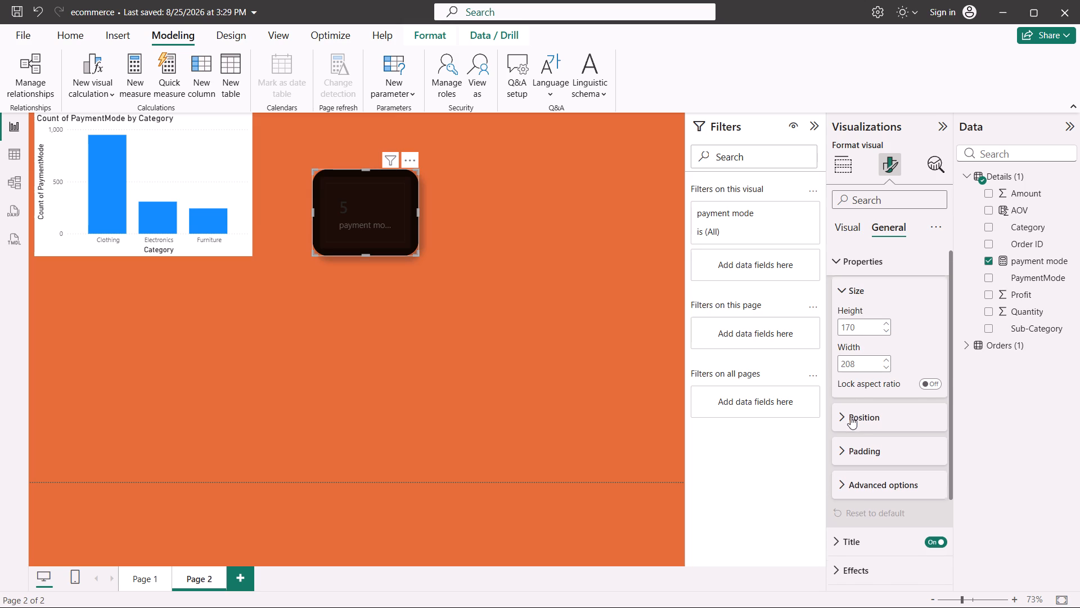
scroll(850, 417, down, 1)
click(842, 346)
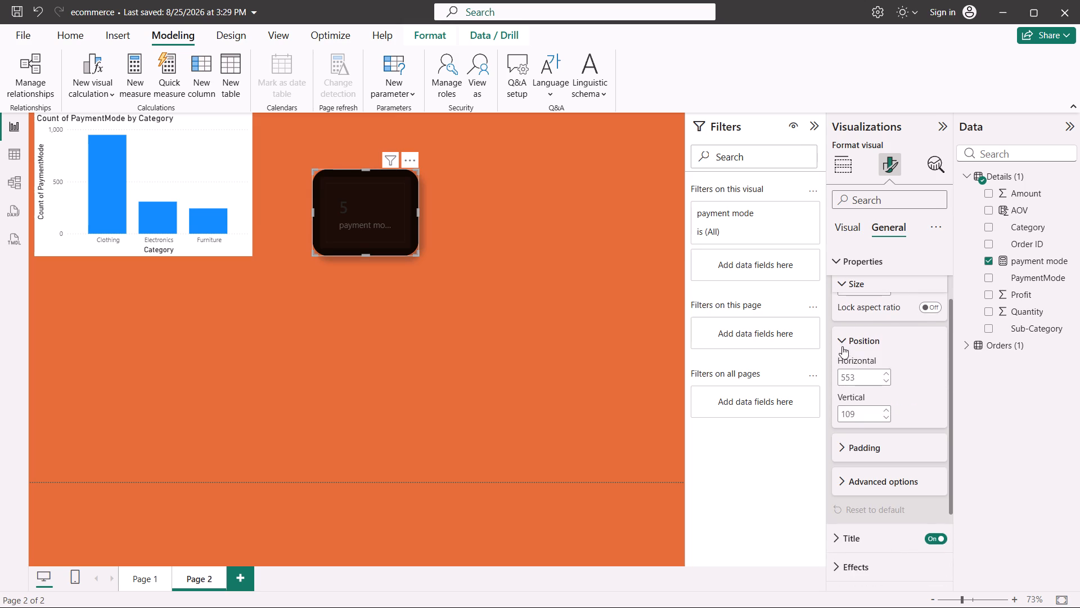
click(844, 442)
scroll(844, 442, down, 2)
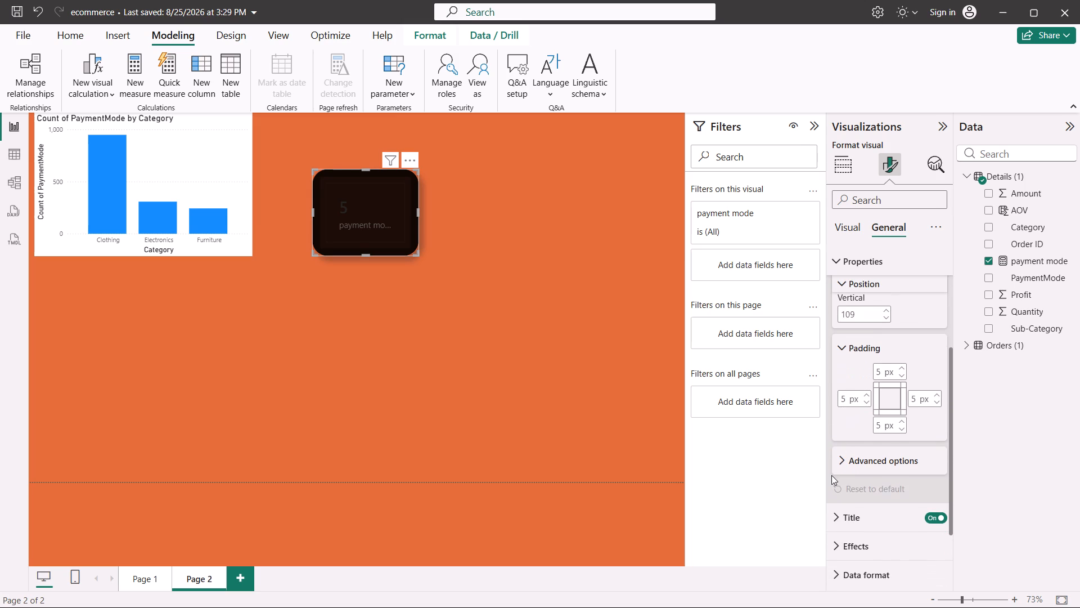
click(838, 464)
scroll(838, 464, down, 1)
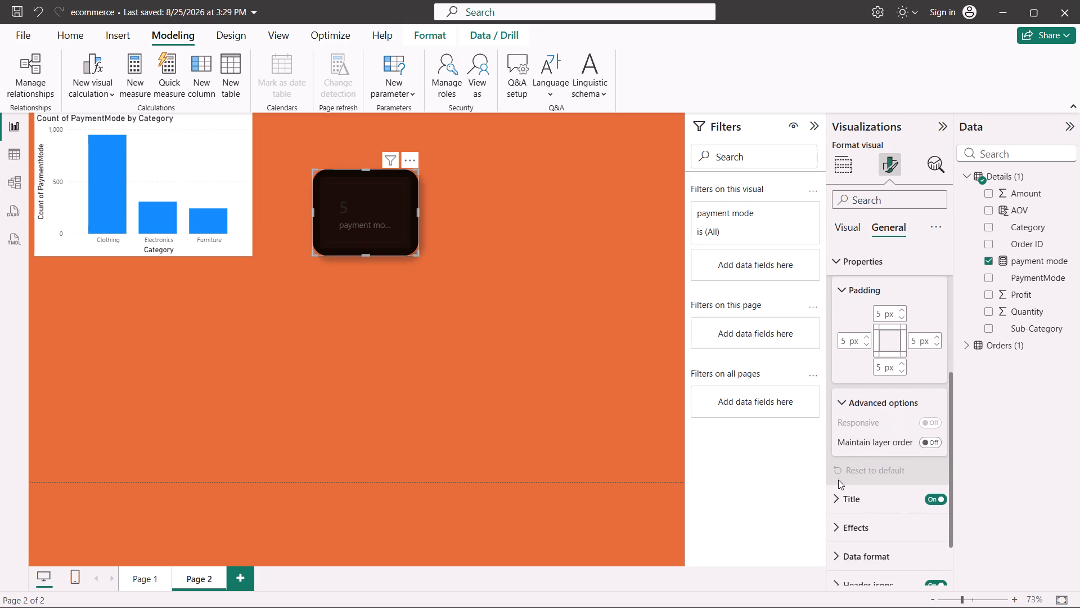
Examine the payment mode card's background, visual border and shadow effects, along with its data format options.
scroll(838, 480, down, 1)
click(835, 452)
scroll(835, 452, down, 1)
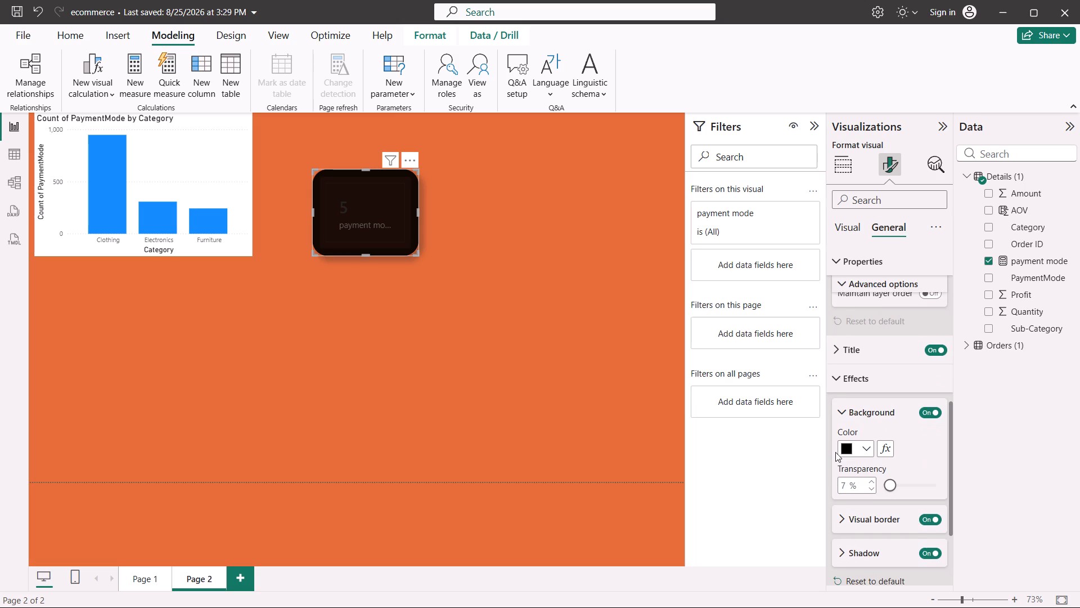
scroll(835, 452, down, 2)
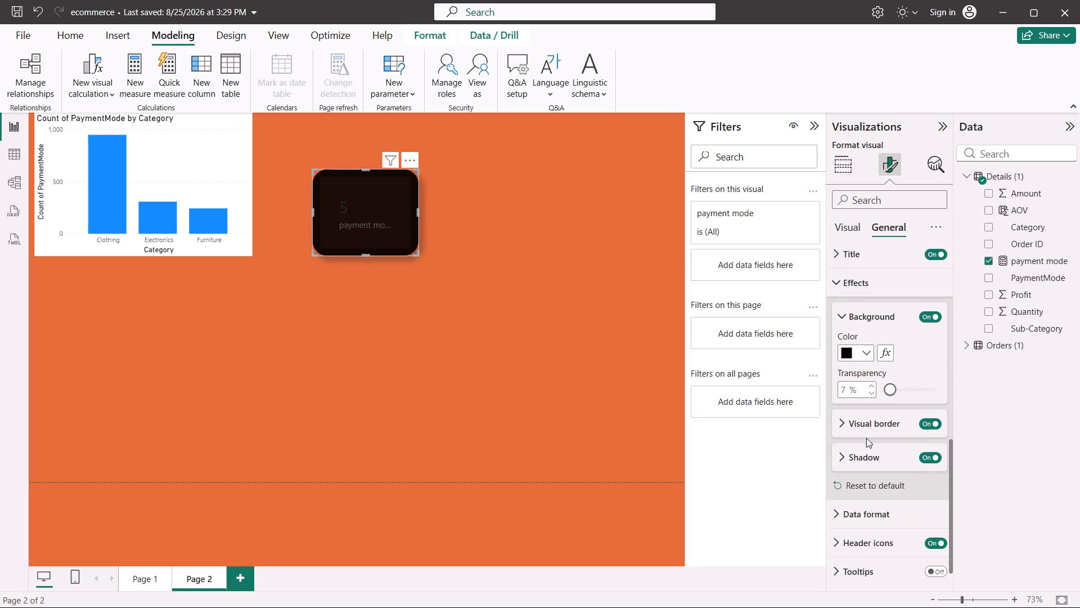
click(841, 424)
scroll(841, 424, down, 1)
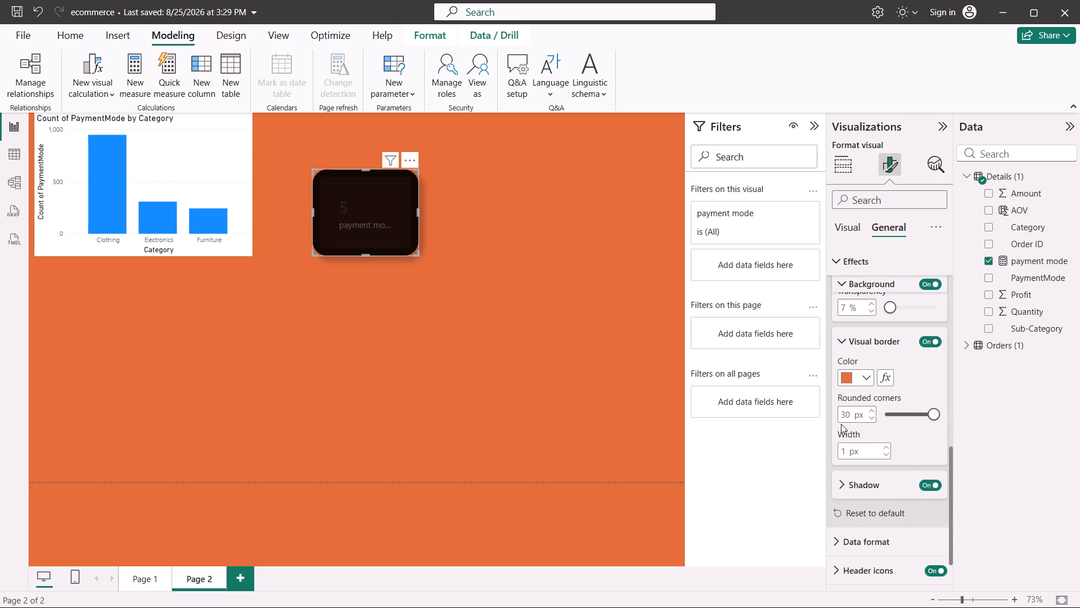
scroll(843, 431, down, 1)
click(843, 431)
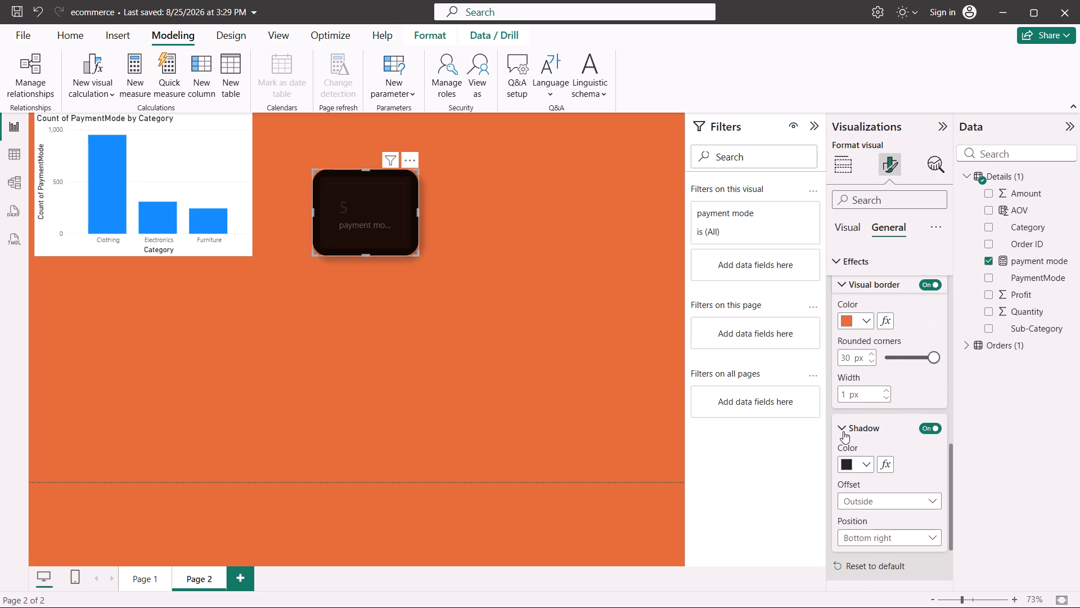
scroll(843, 431, down, 3)
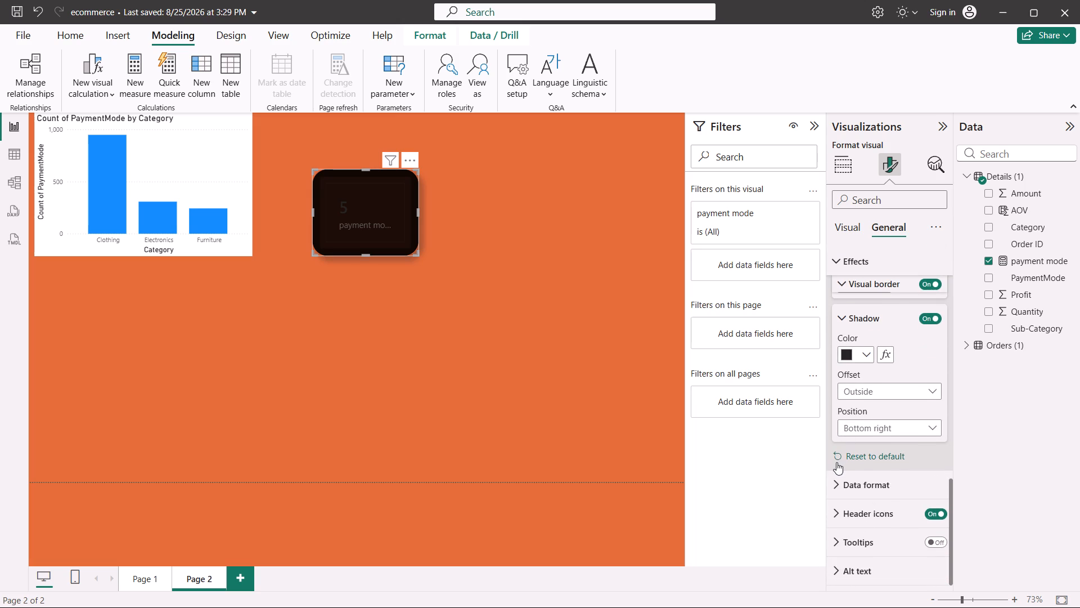
click(842, 480)
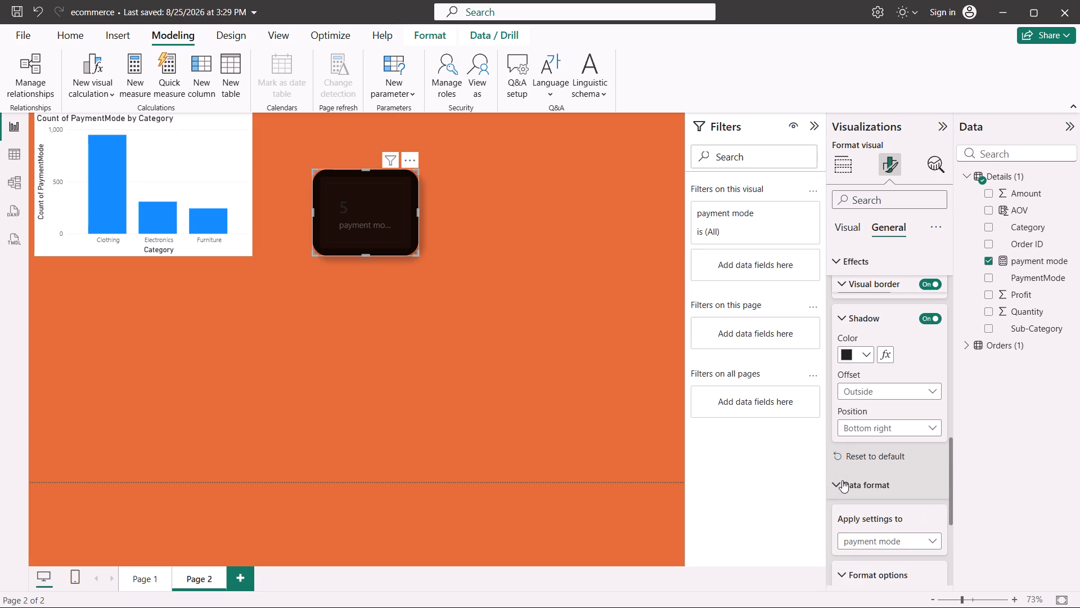
scroll(842, 480, down, 2)
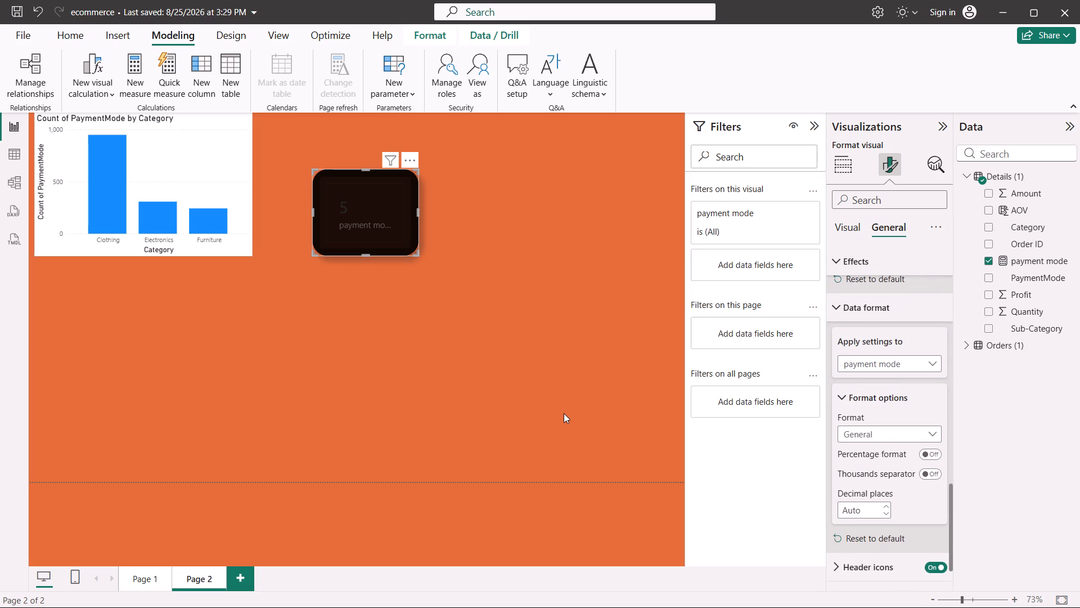
click(564, 413)
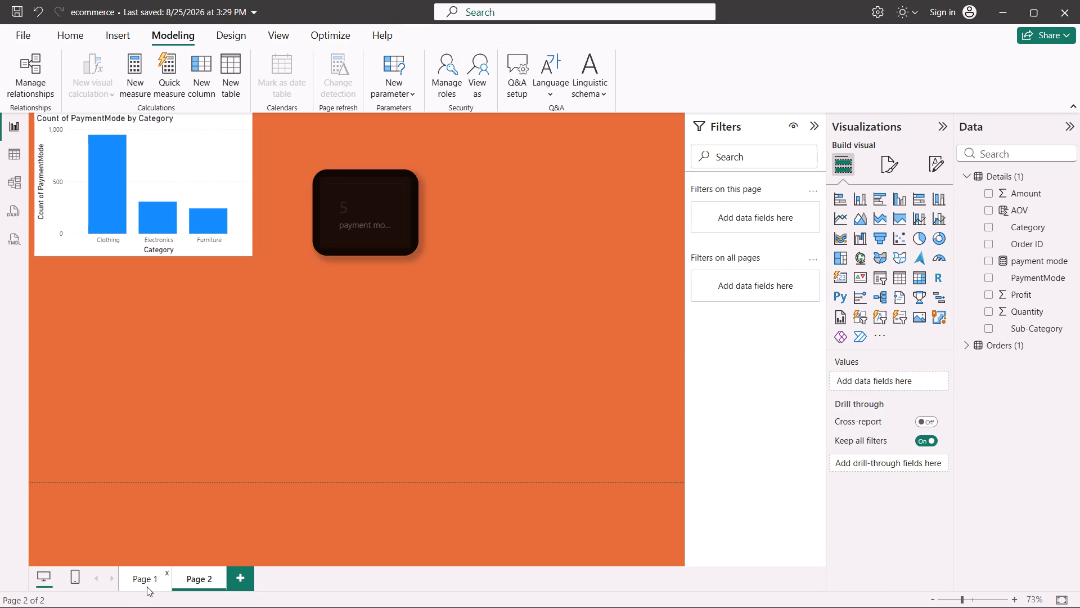
Examine the field setup and the visual and general formatting sections of the Sum of Profit card on Page 1.
click(147, 587)
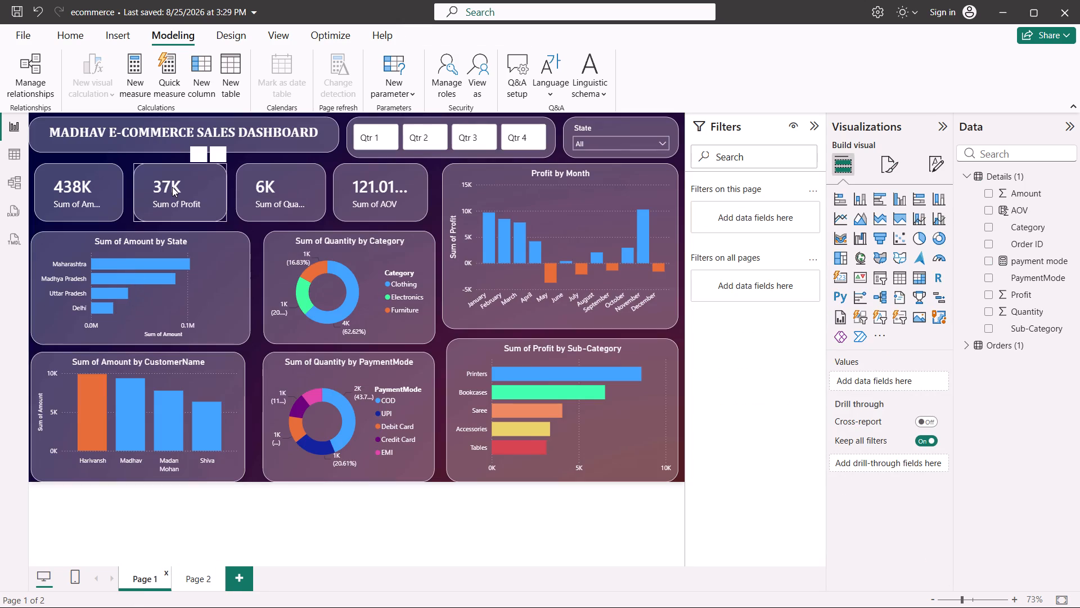
click(172, 187)
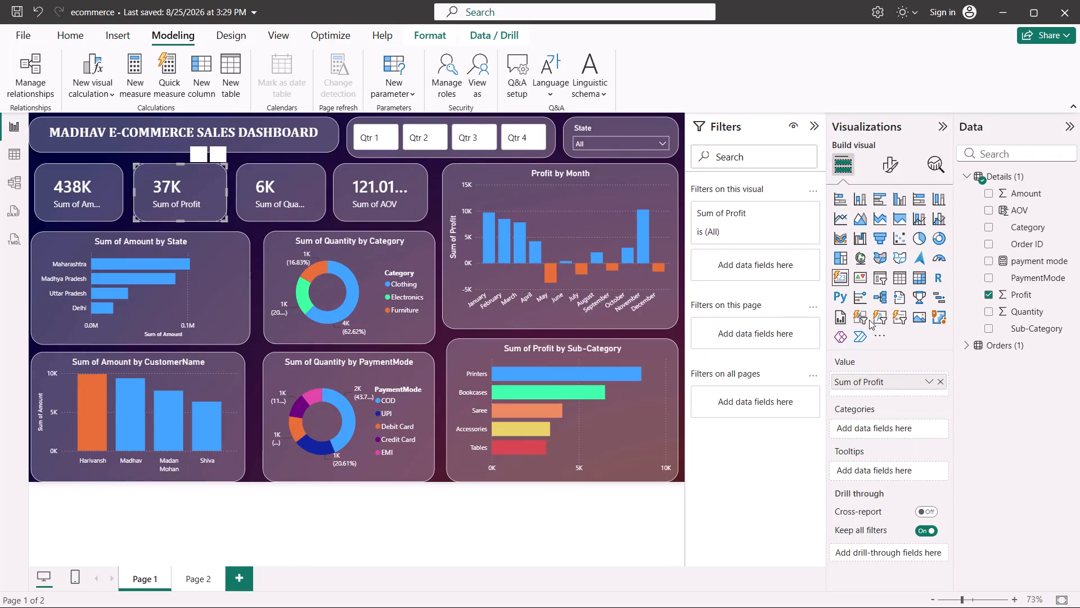
scroll(880, 379, down, 1)
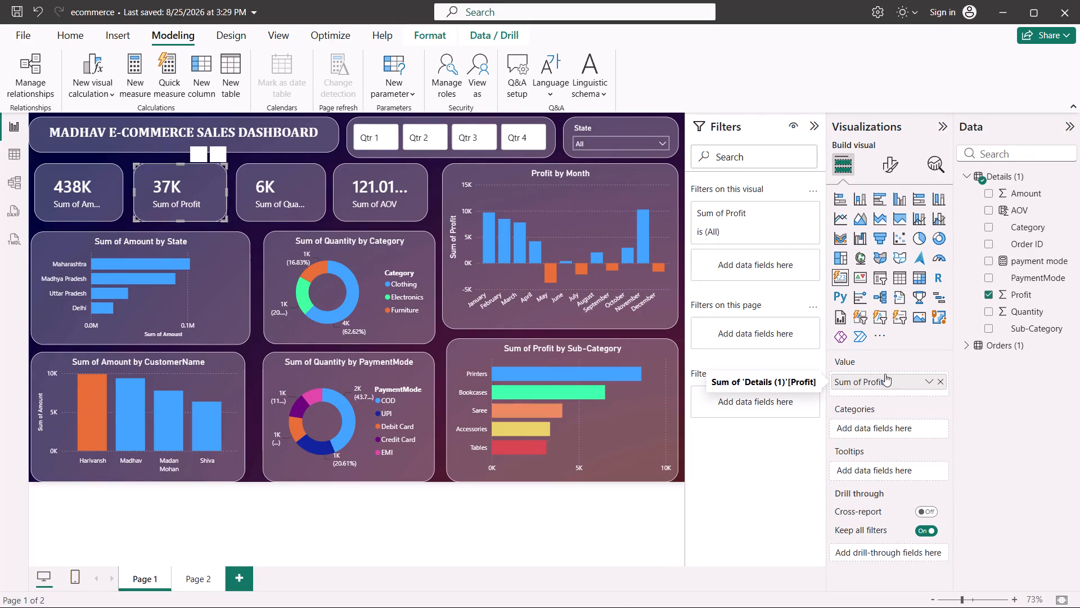
click(892, 159)
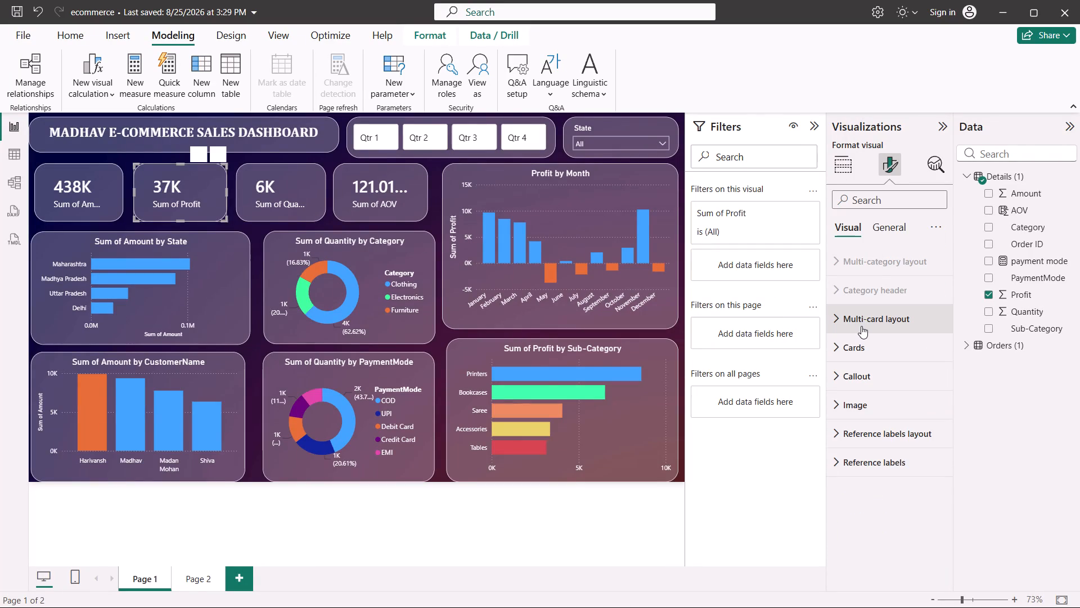
click(861, 326)
click(861, 326)
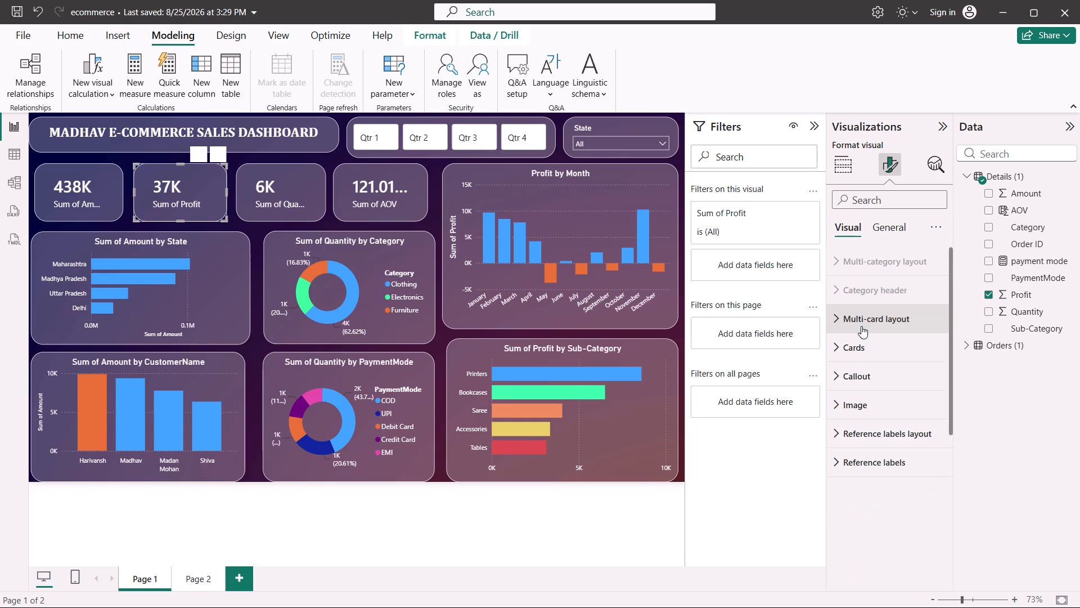
click(839, 172)
scroll(853, 395, down, 1)
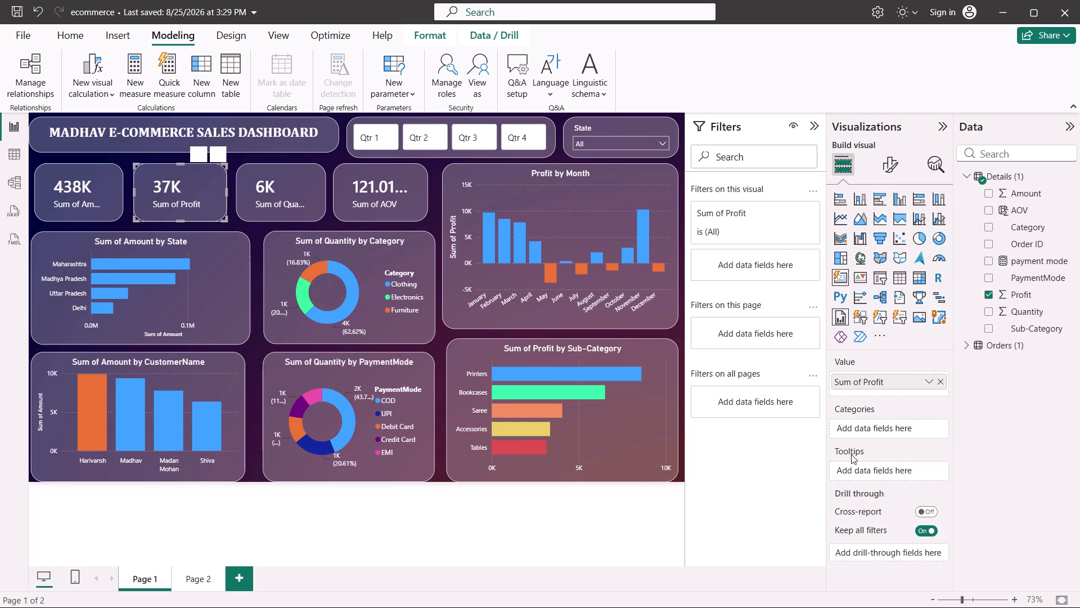
scroll(851, 454, up, 1)
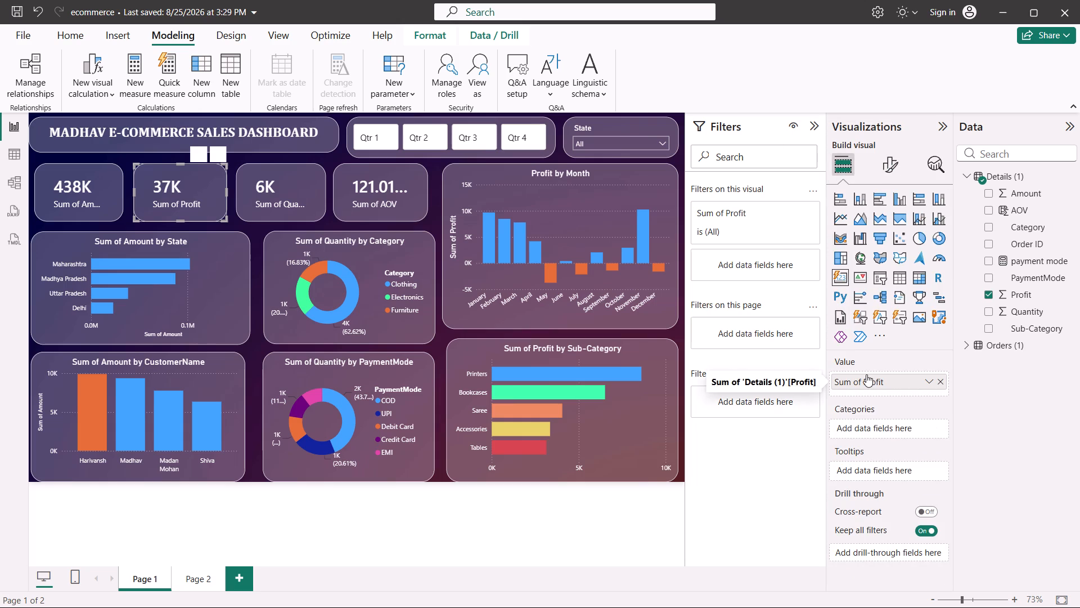
click(900, 164)
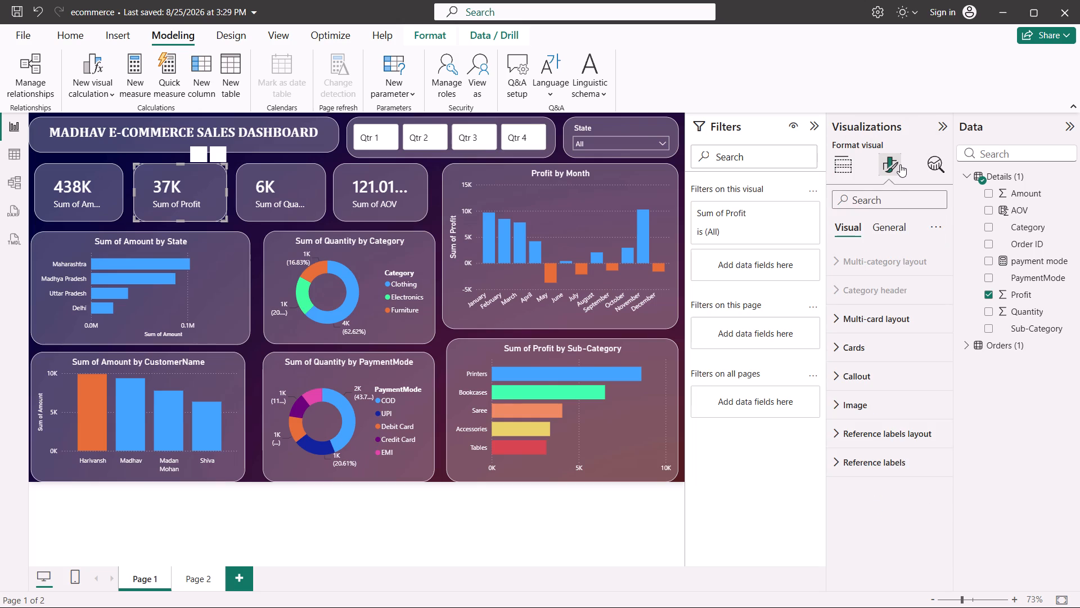
click(890, 222)
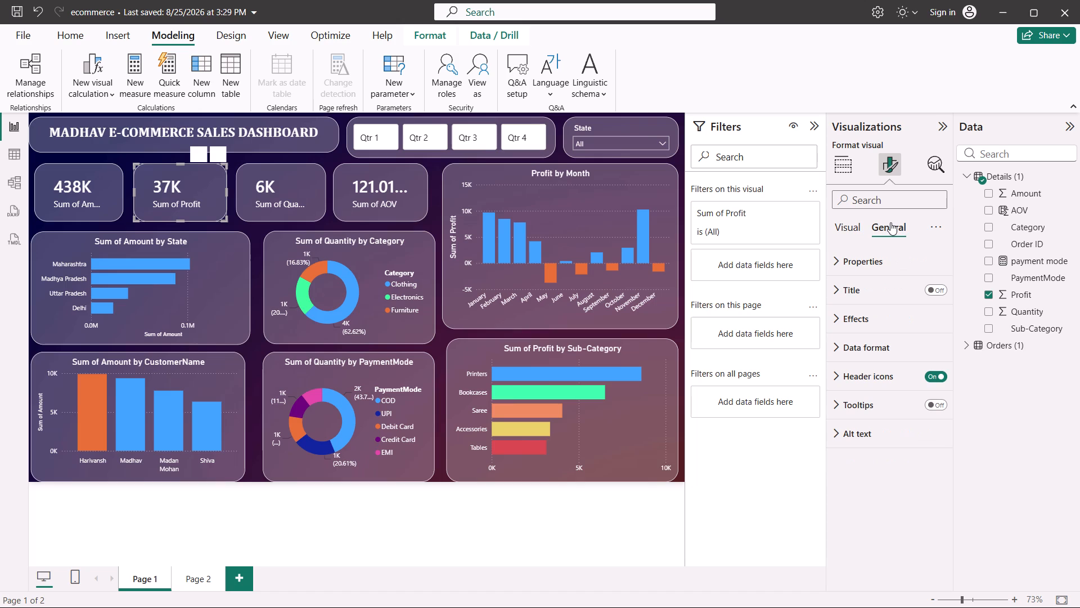
click(853, 260)
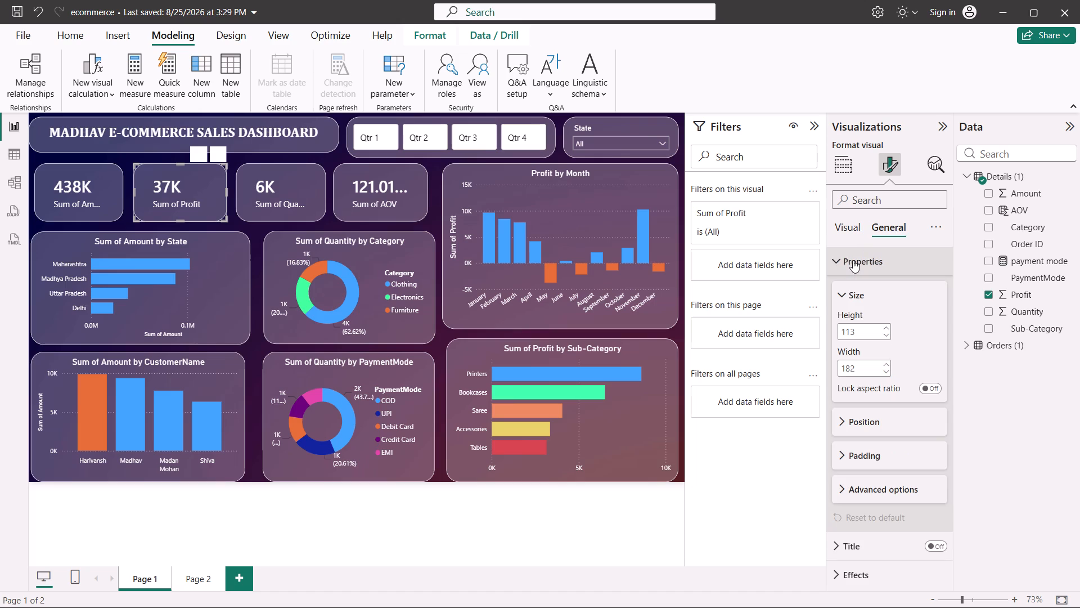
click(853, 260)
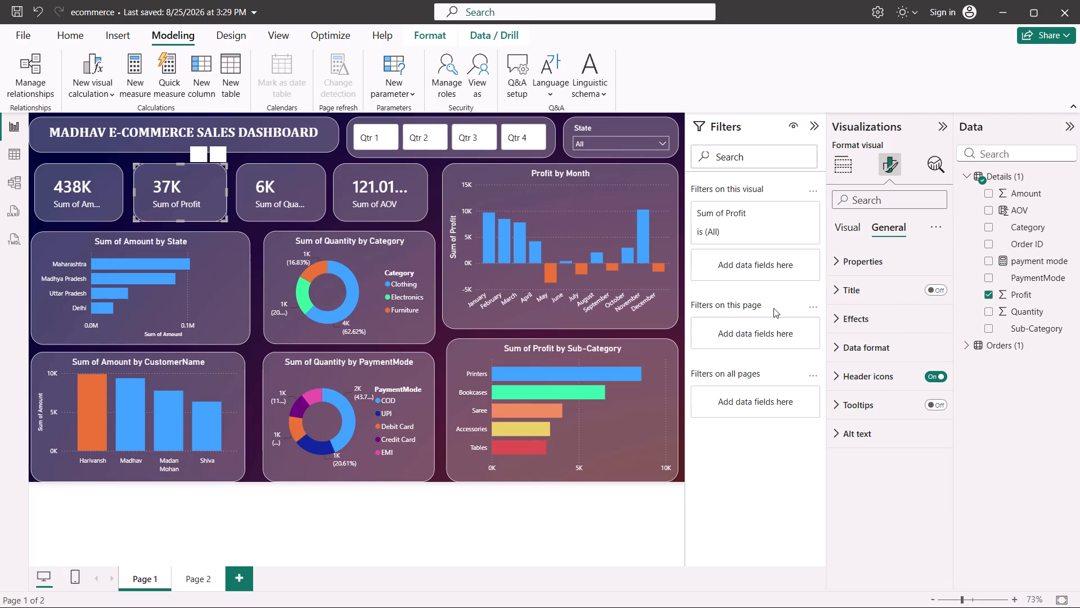
click(857, 226)
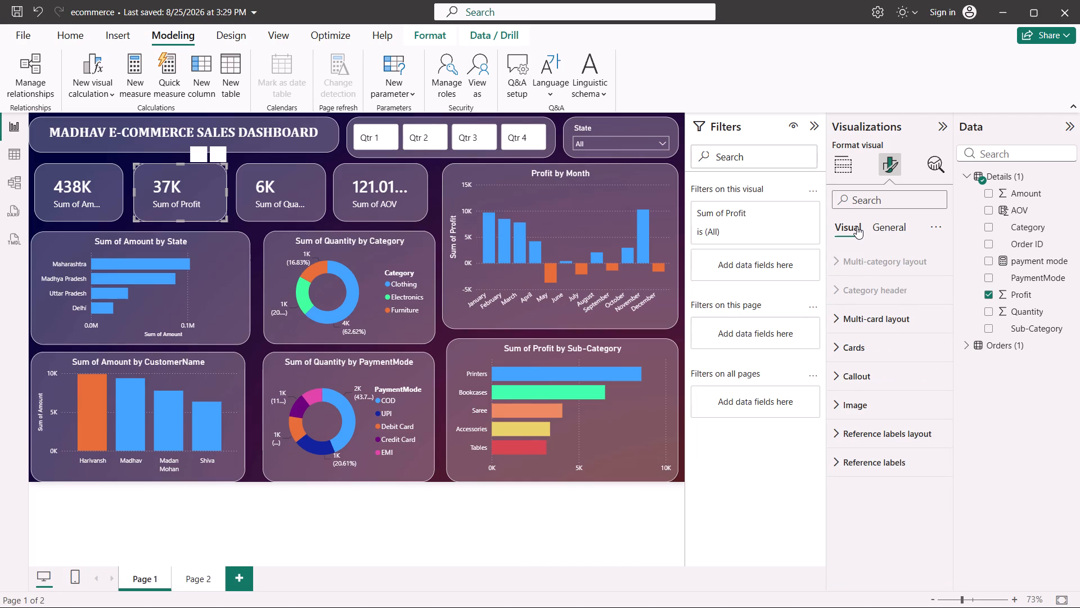
click(835, 337)
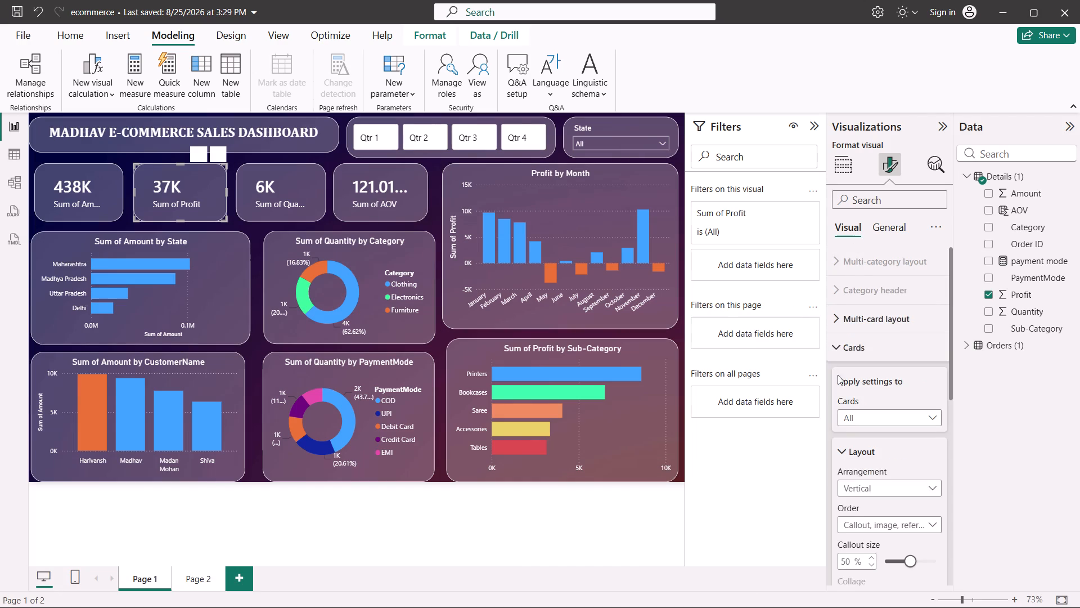
scroll(841, 461, down, 2)
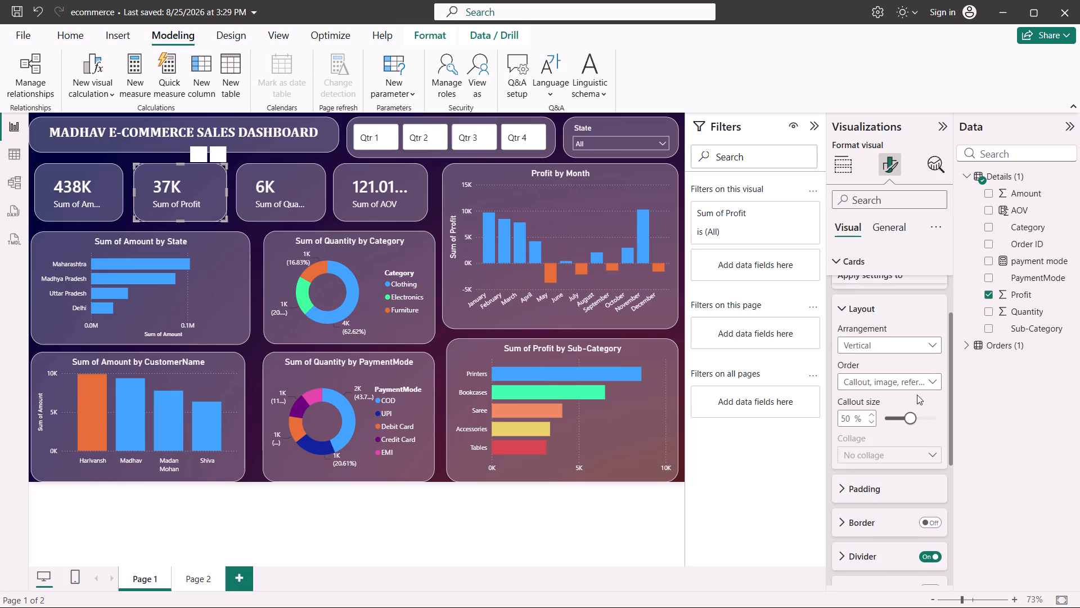
click(927, 381)
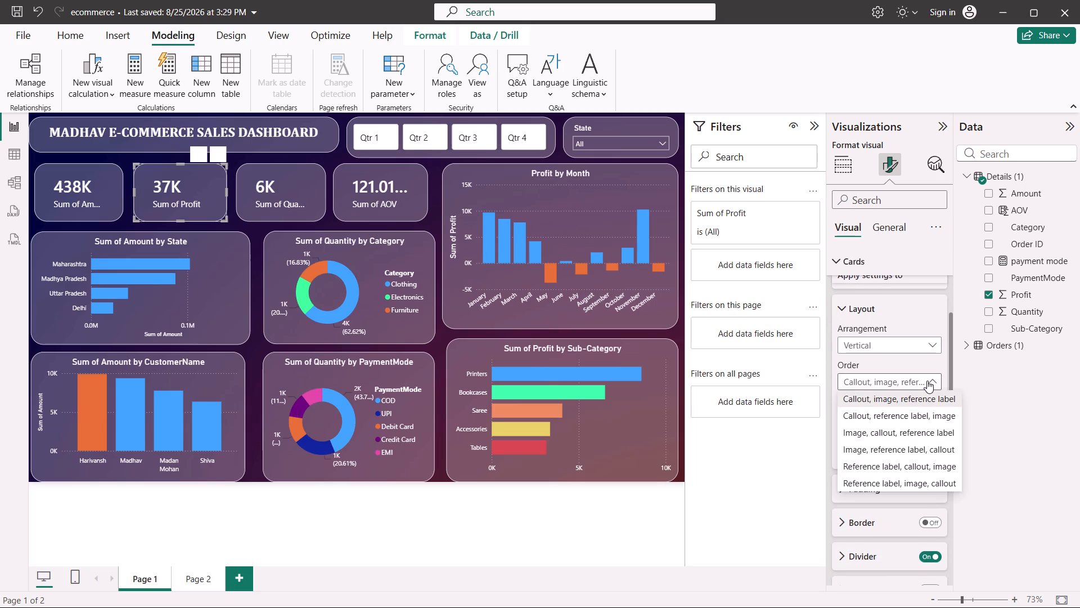
click(927, 381)
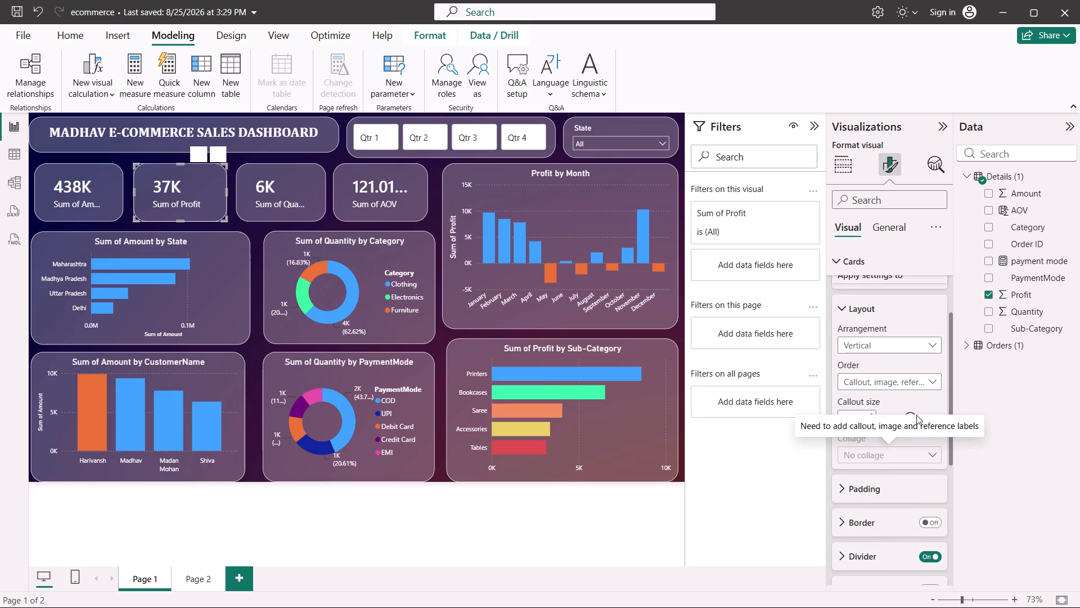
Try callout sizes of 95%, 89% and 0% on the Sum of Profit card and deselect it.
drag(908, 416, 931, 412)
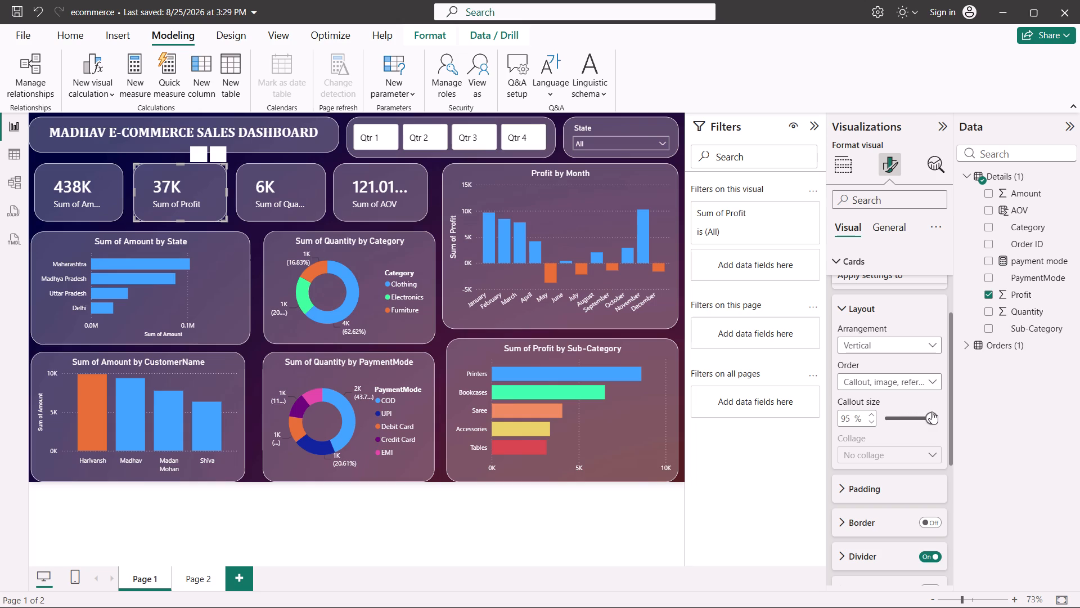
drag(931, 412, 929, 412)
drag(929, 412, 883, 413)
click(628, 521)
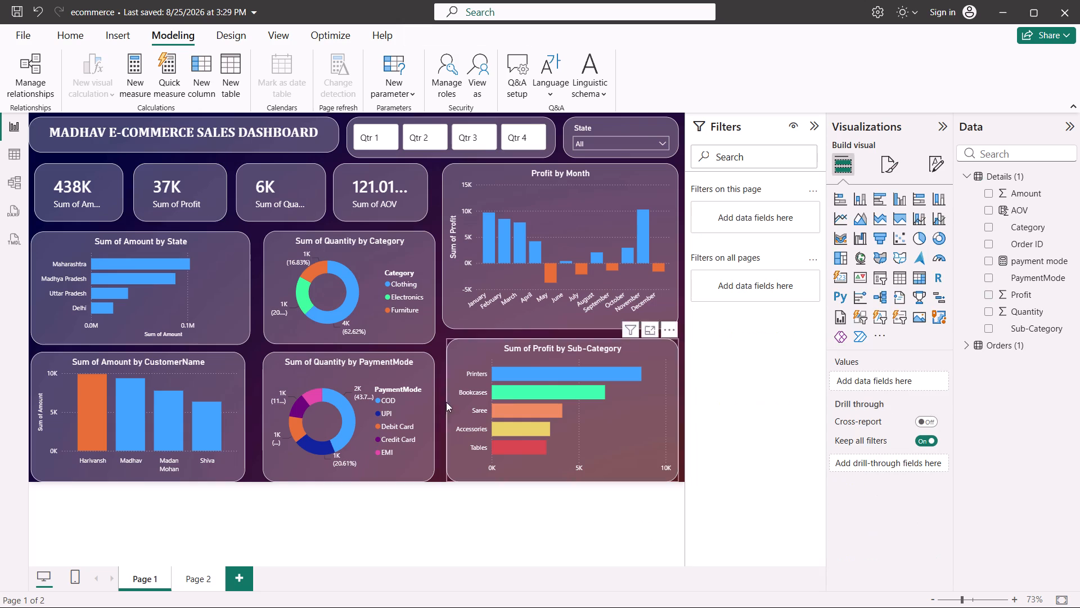
Reselect the Sum of Profit card and set its callout size to 51% in the Cards layout settings.
click(198, 191)
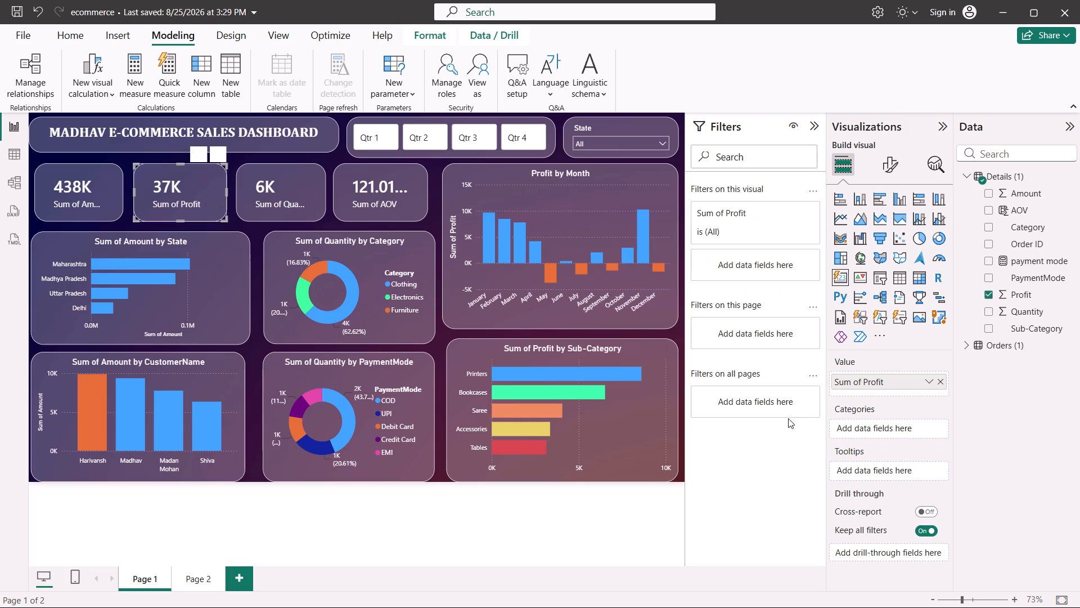
click(885, 173)
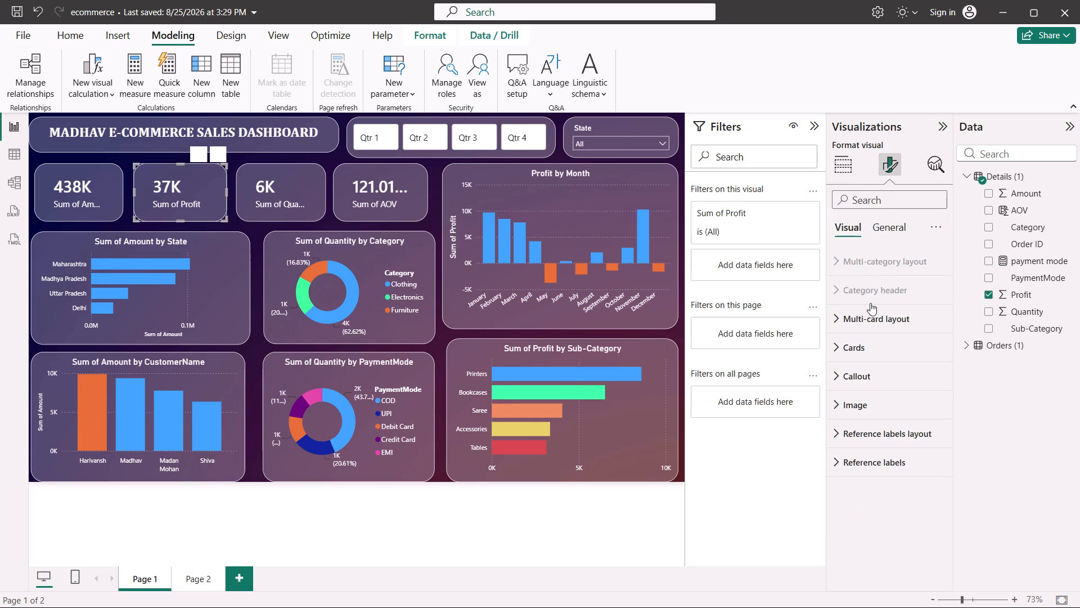
click(843, 350)
scroll(843, 350, down, 1)
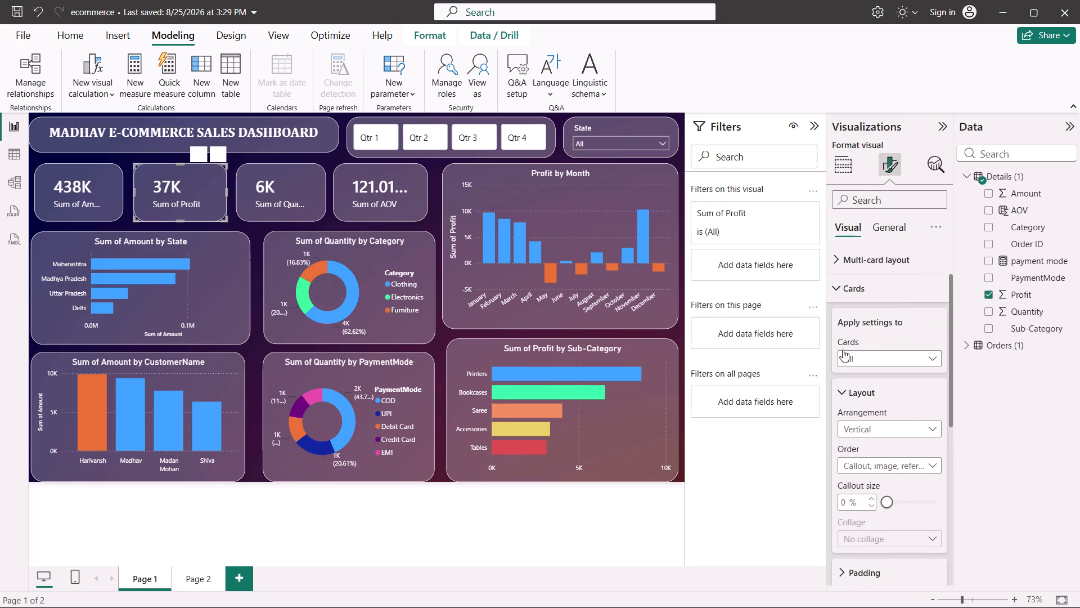
scroll(843, 350, down, 2)
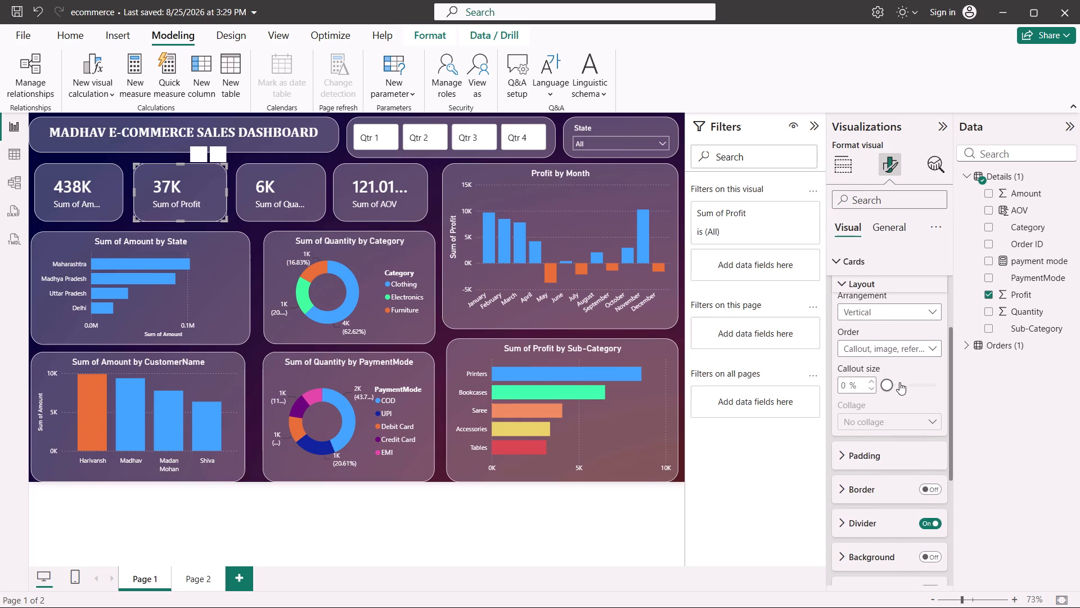
click(870, 377)
triple_click(870, 377)
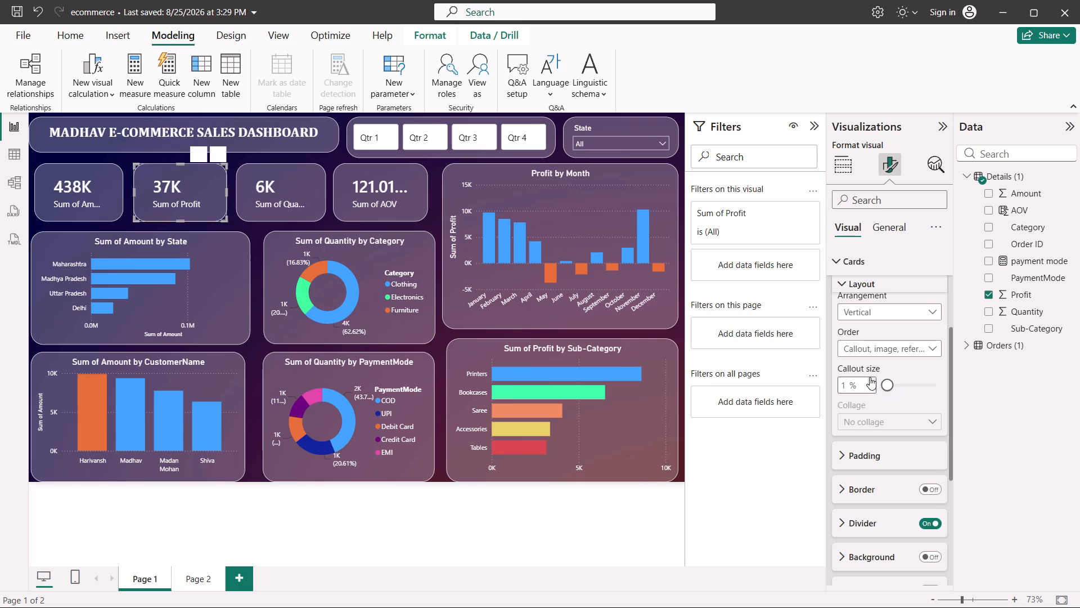
triple_click(870, 377)
triple_click(870, 377)
click(870, 377)
drag(870, 377, 892, 380)
drag(892, 380, 904, 380)
drag(904, 380, 911, 380)
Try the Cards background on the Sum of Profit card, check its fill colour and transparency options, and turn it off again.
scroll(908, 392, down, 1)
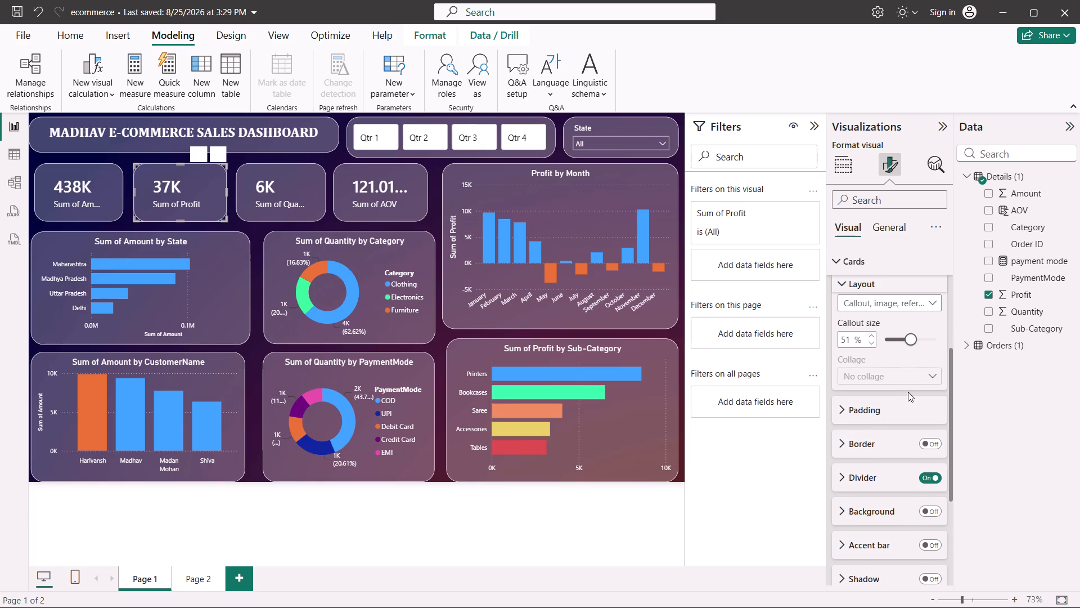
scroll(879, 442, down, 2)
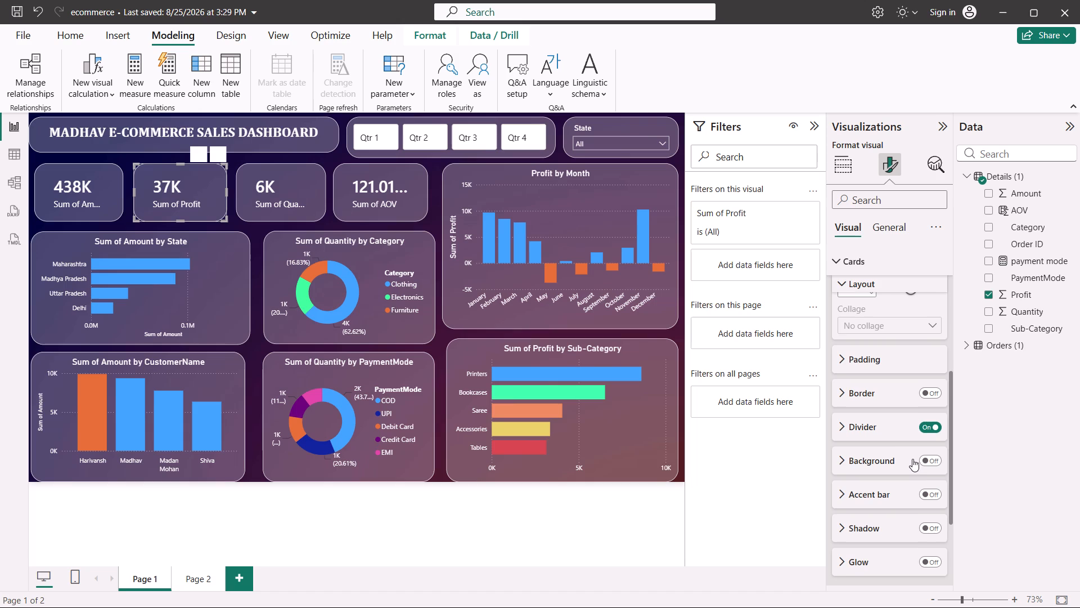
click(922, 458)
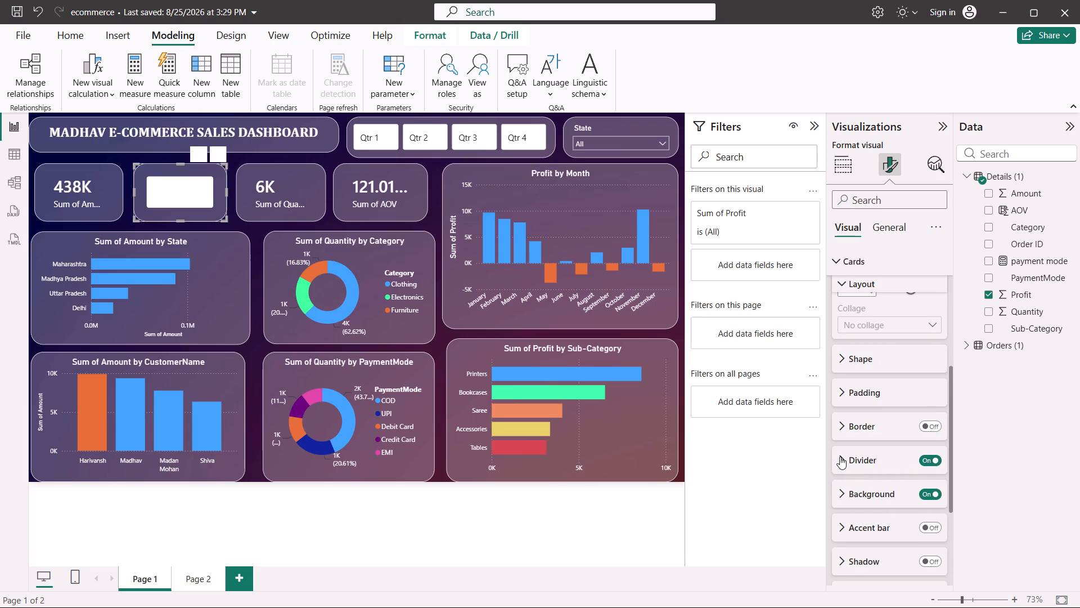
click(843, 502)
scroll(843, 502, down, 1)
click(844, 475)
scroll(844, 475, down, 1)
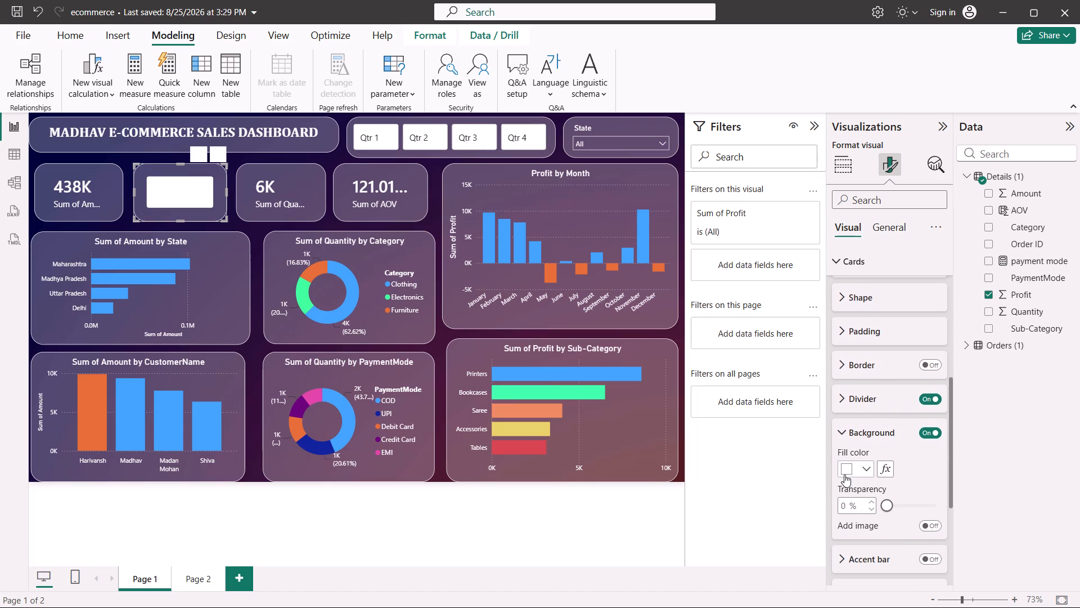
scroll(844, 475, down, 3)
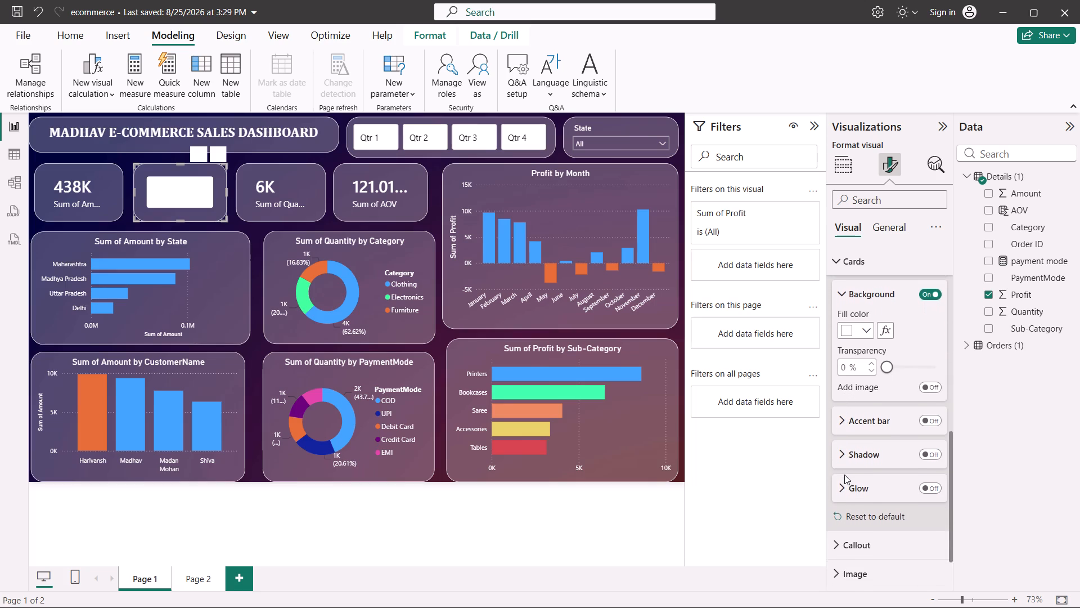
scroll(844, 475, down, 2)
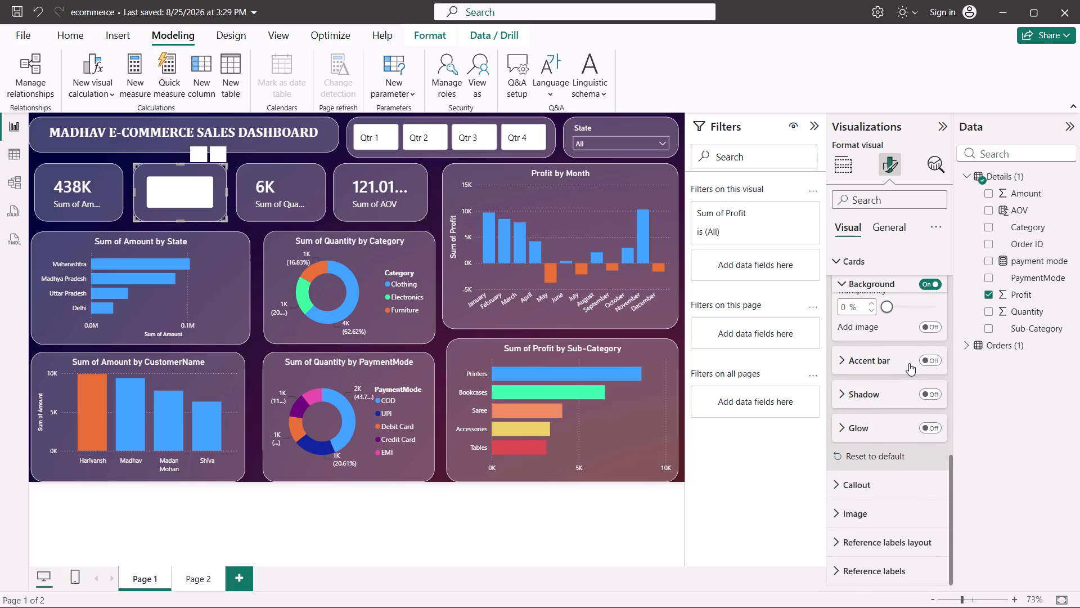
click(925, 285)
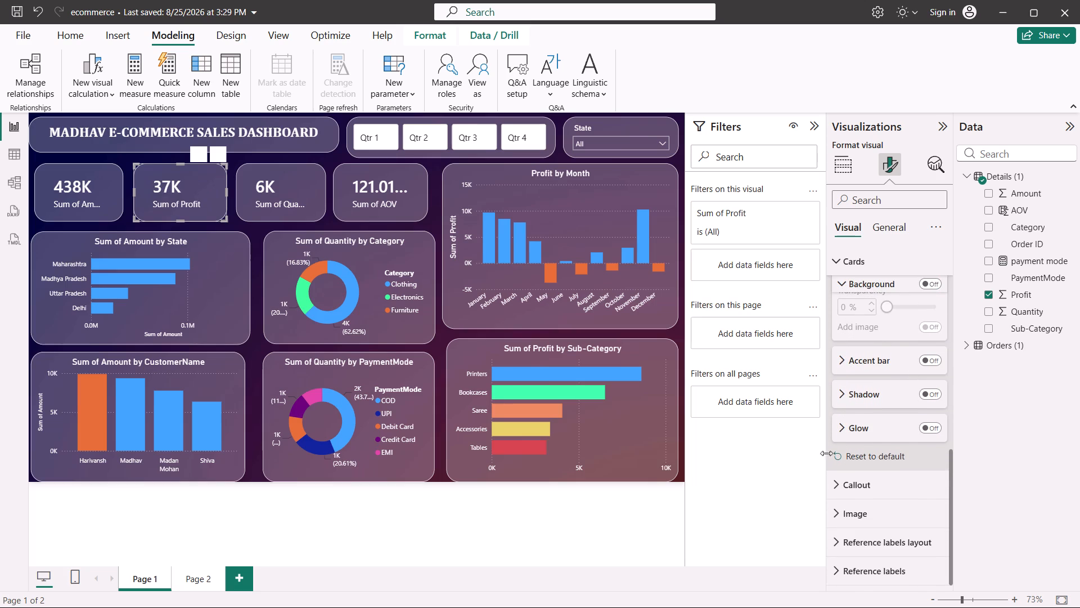
Set the callout value colour of the Sum of Profit card to the recent orange.
click(844, 478)
scroll(844, 478, down, 1)
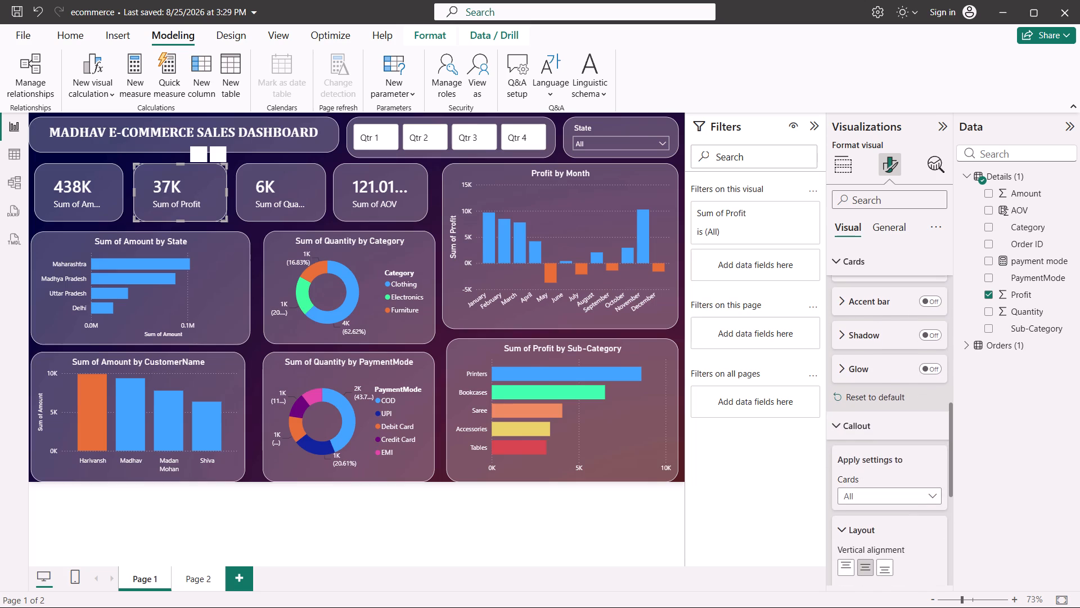
scroll(856, 490, down, 3)
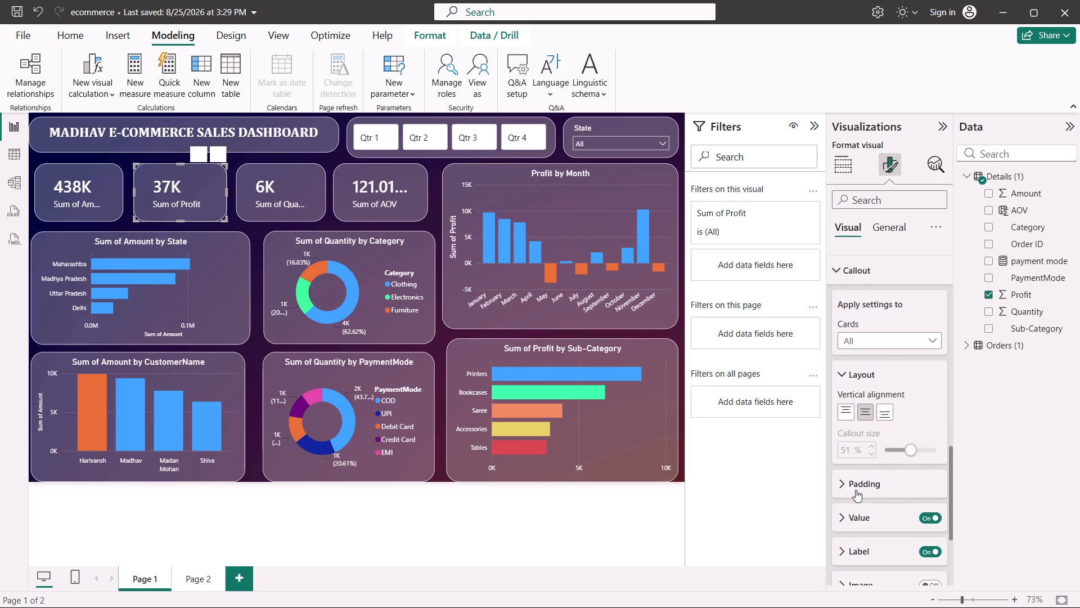
click(844, 513)
scroll(844, 513, down, 1)
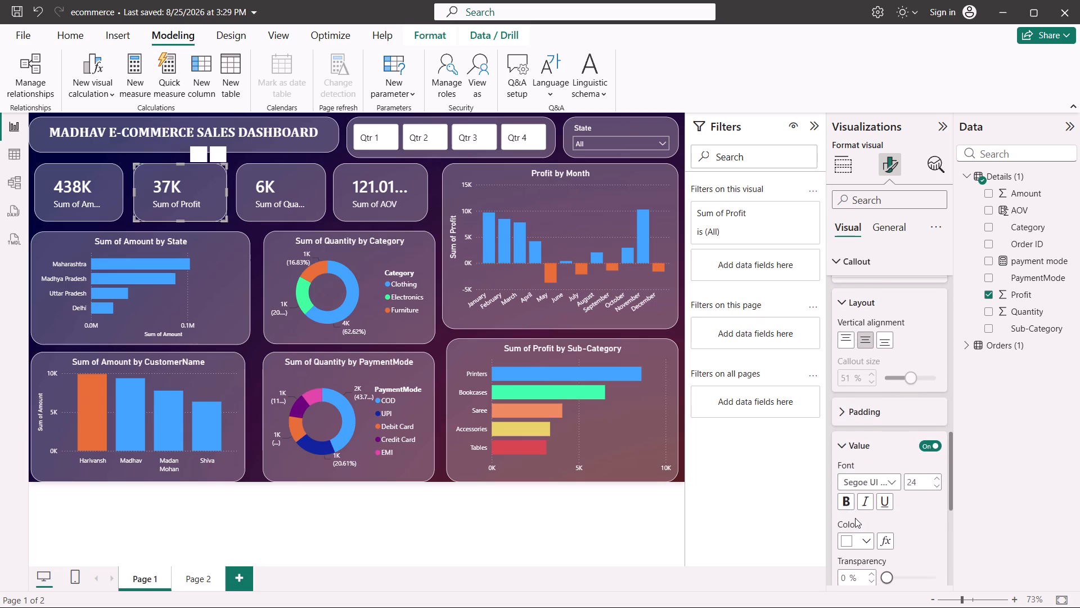
scroll(855, 518, down, 1)
click(859, 499)
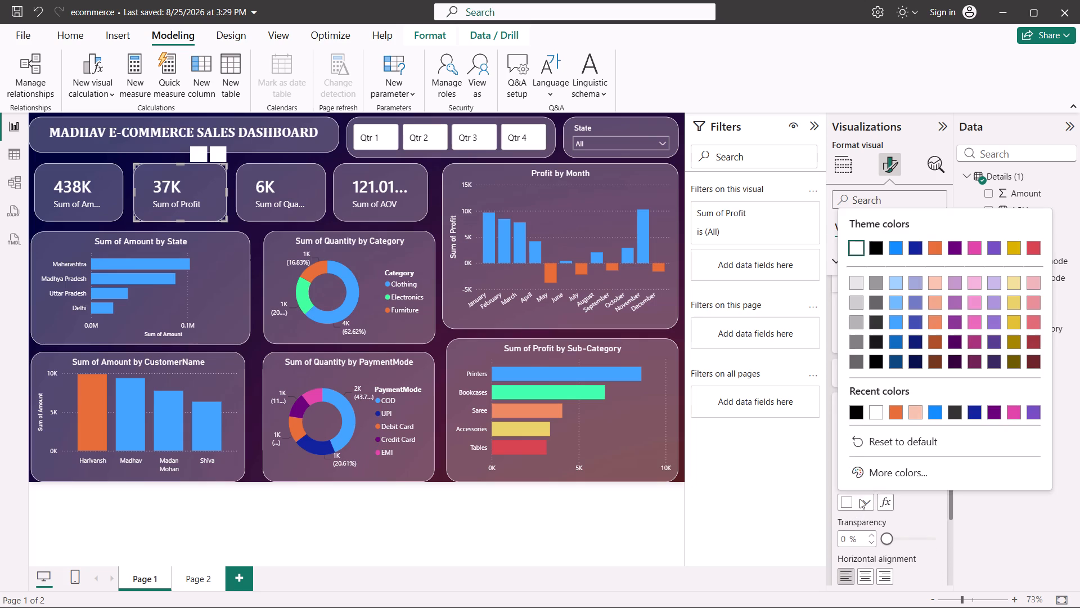
click(897, 412)
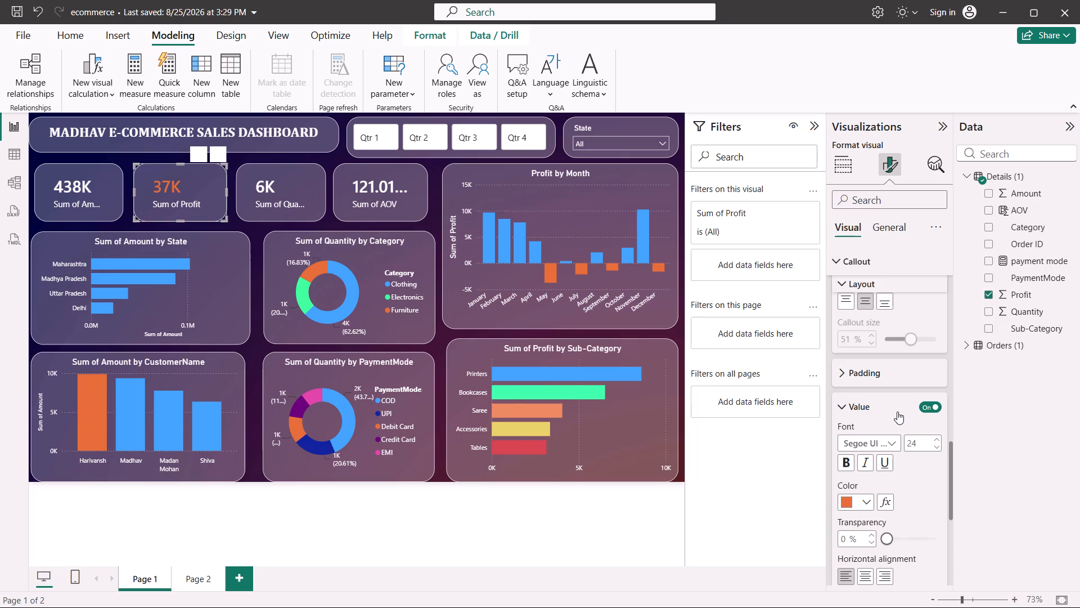
On Page 2, set the callout value colour of the payment mode card to white.
click(186, 577)
click(363, 222)
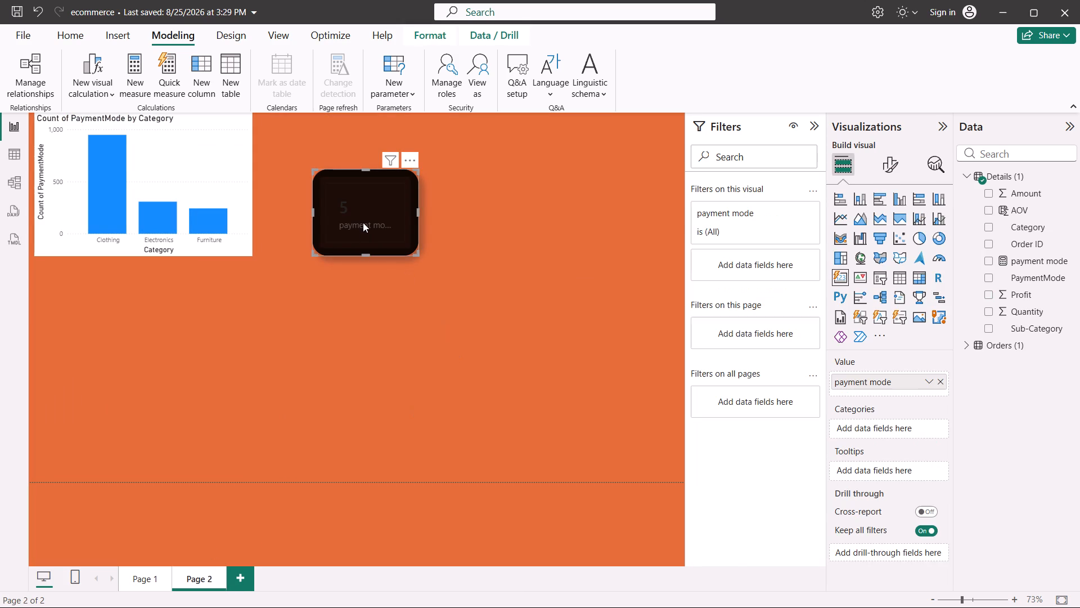
click(877, 157)
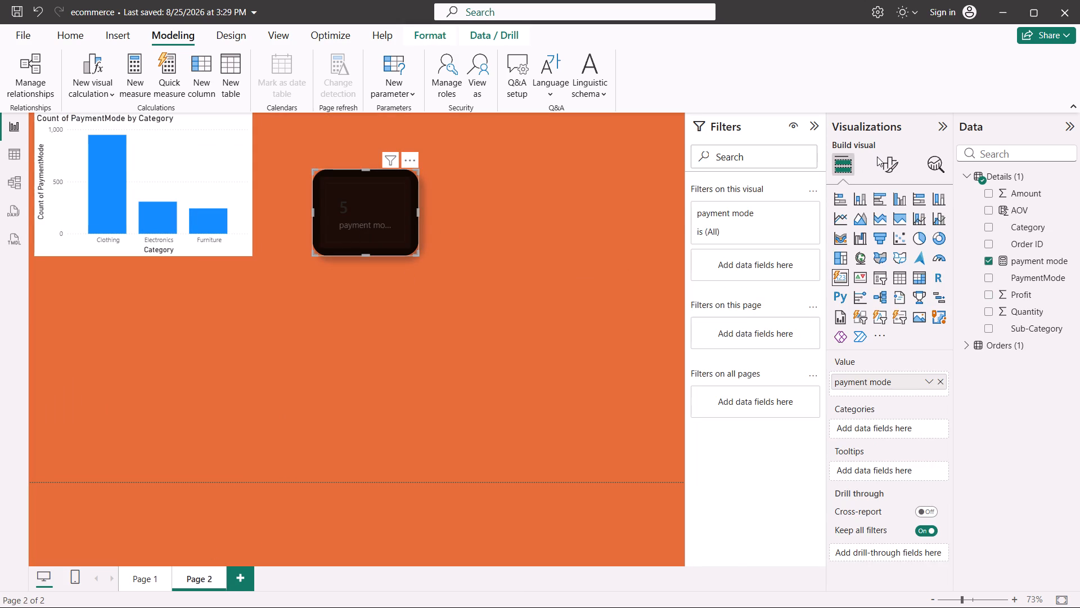
click(880, 159)
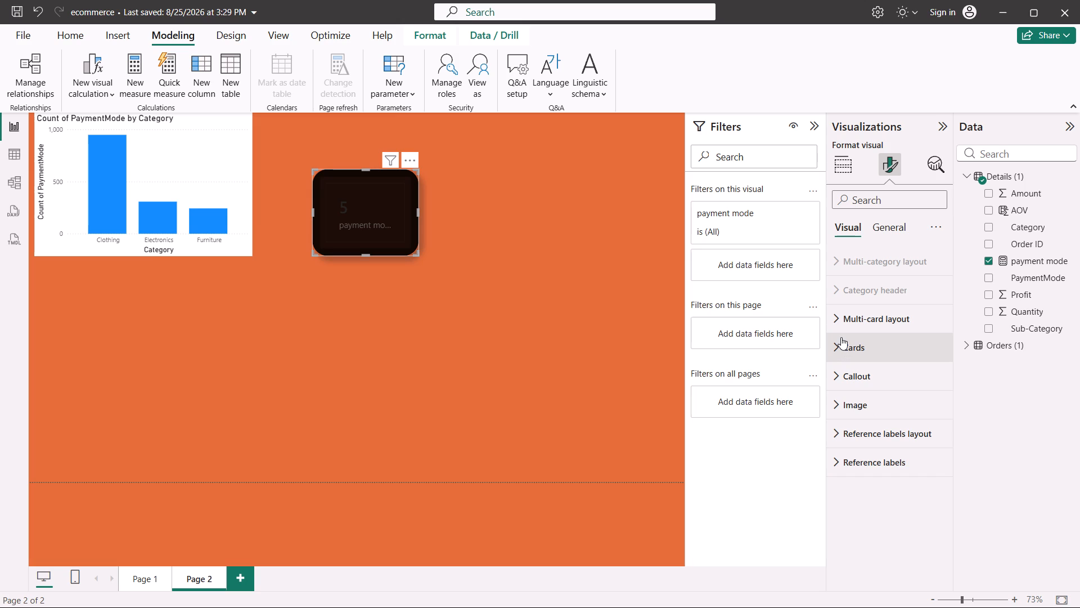
click(835, 363)
scroll(835, 363, down, 2)
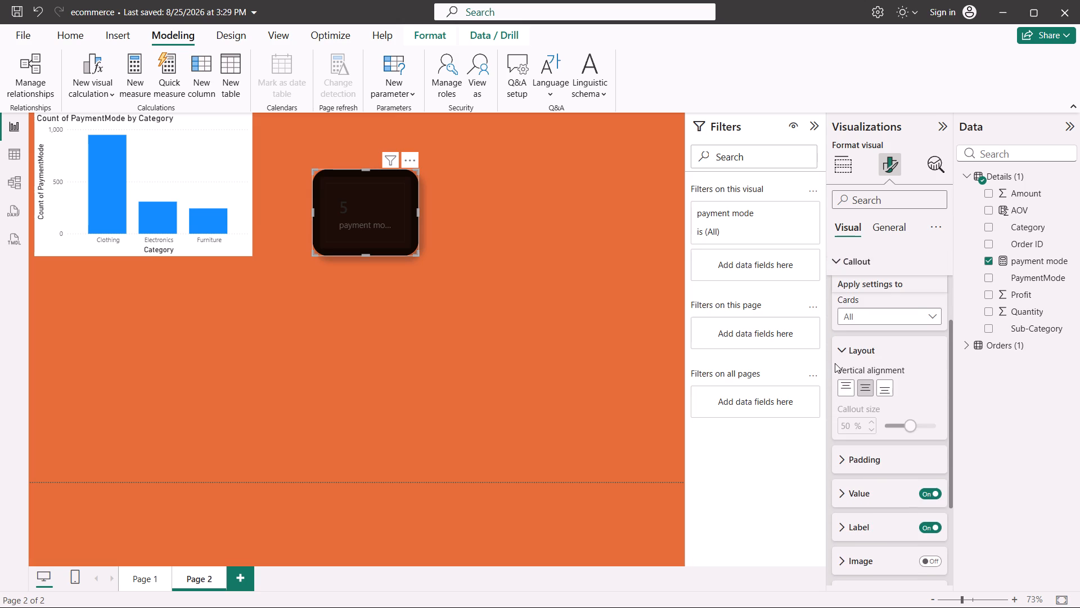
click(843, 490)
scroll(843, 490, down, 1)
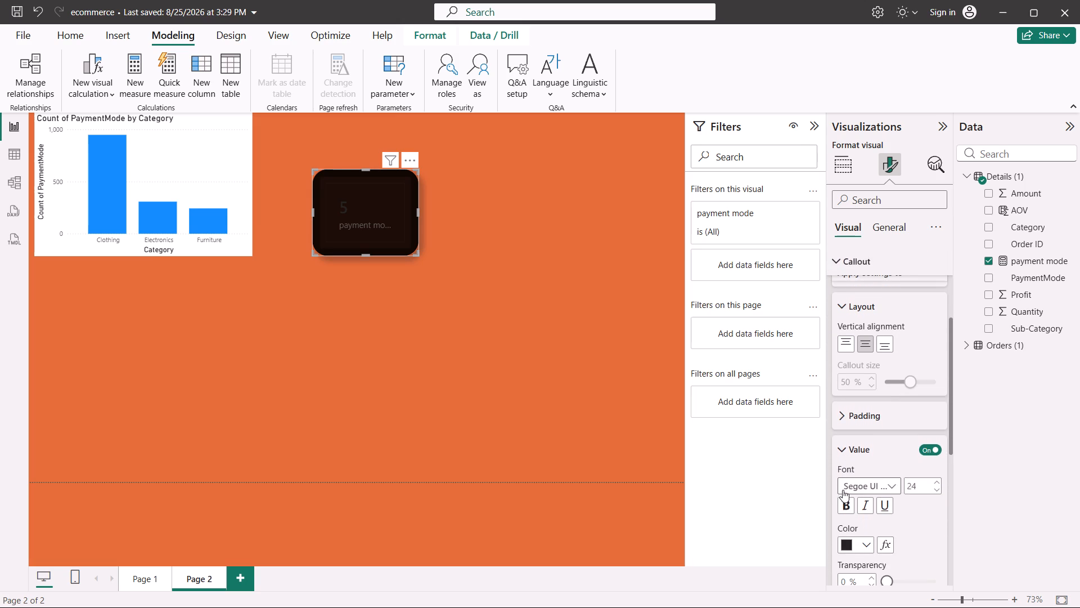
click(861, 540)
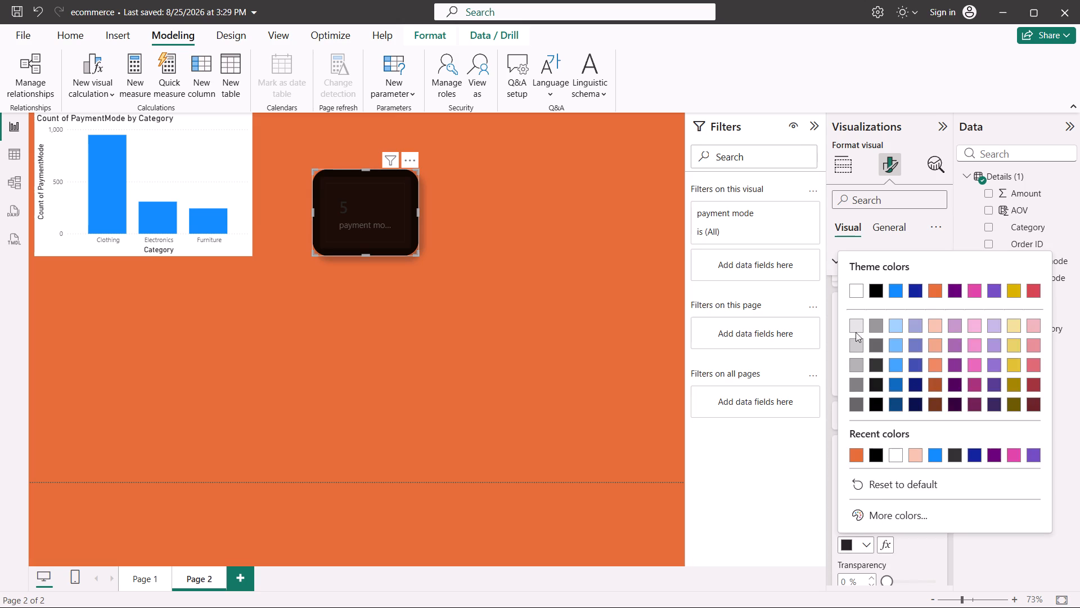
click(853, 292)
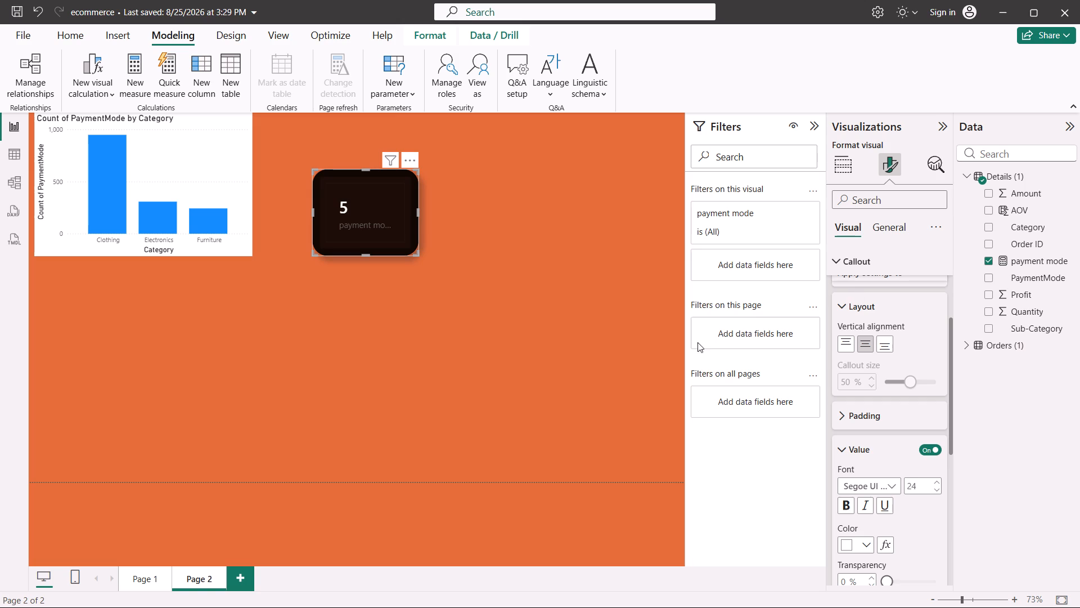
Set the callout label colour of the payment mode card to white and deselect the card.
scroll(889, 525, down, 2)
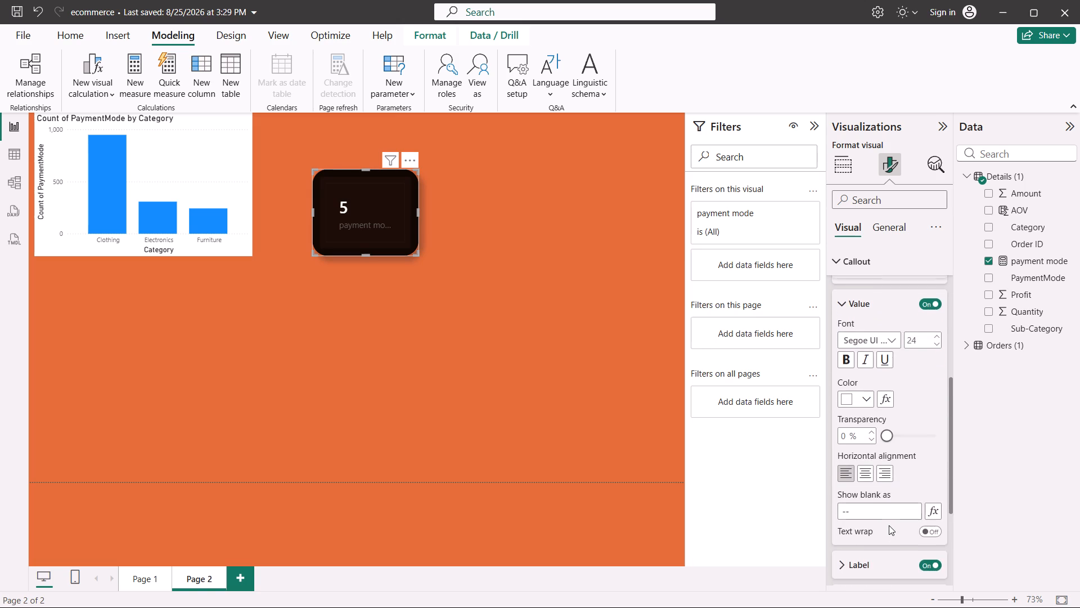
scroll(889, 525, down, 2)
click(854, 525)
scroll(854, 525, down, 1)
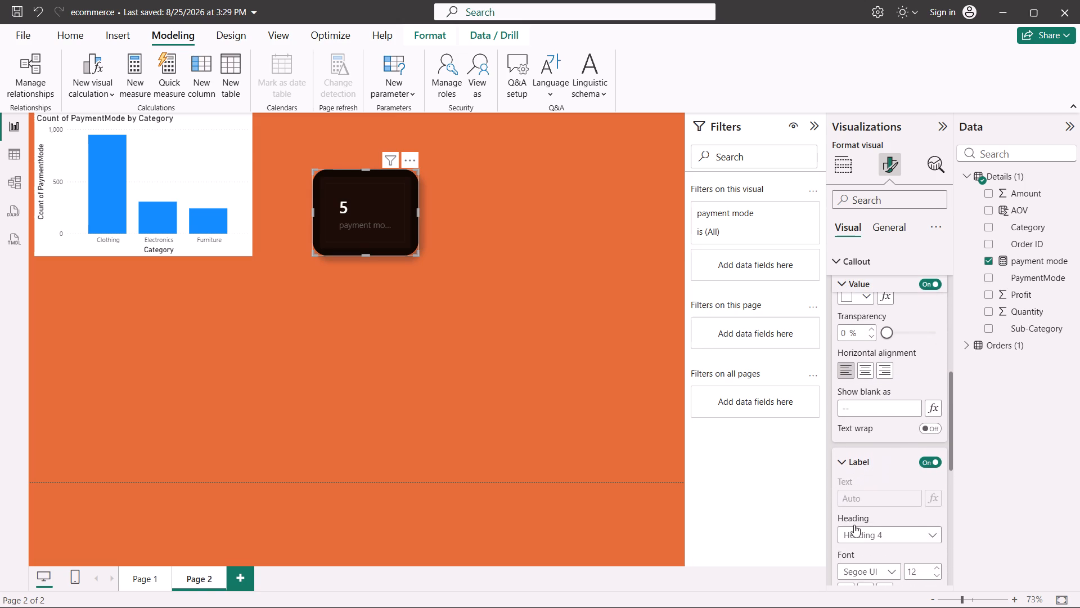
scroll(856, 529, down, 1)
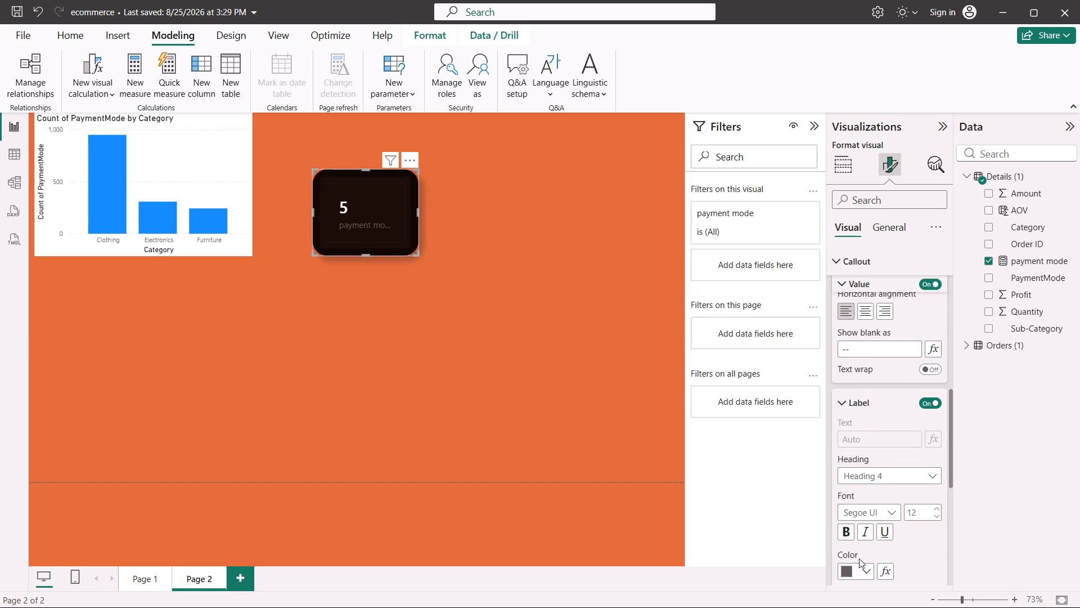
click(865, 571)
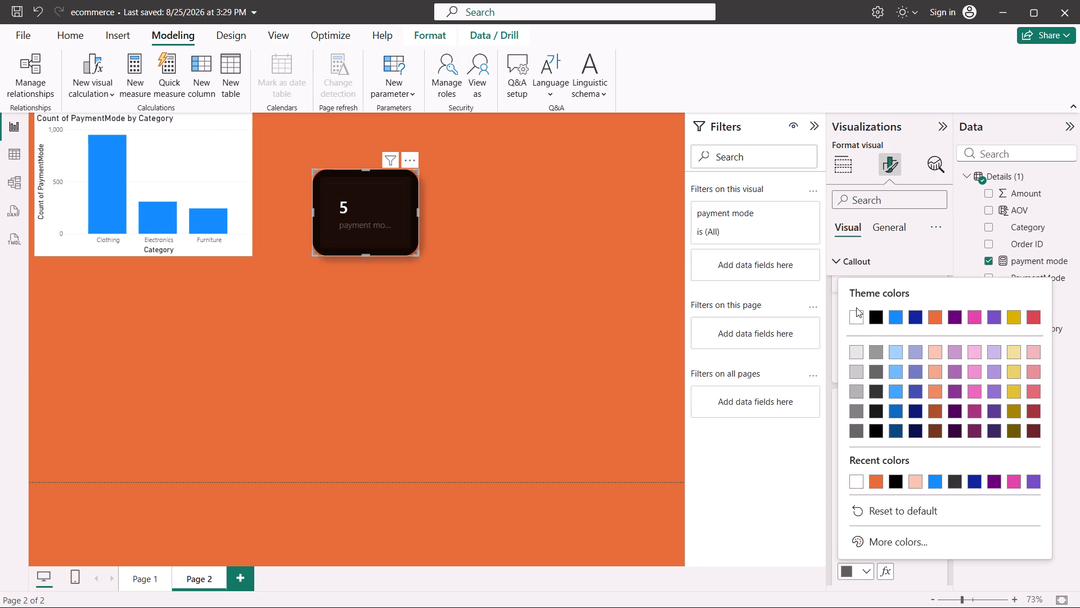
click(857, 316)
click(571, 370)
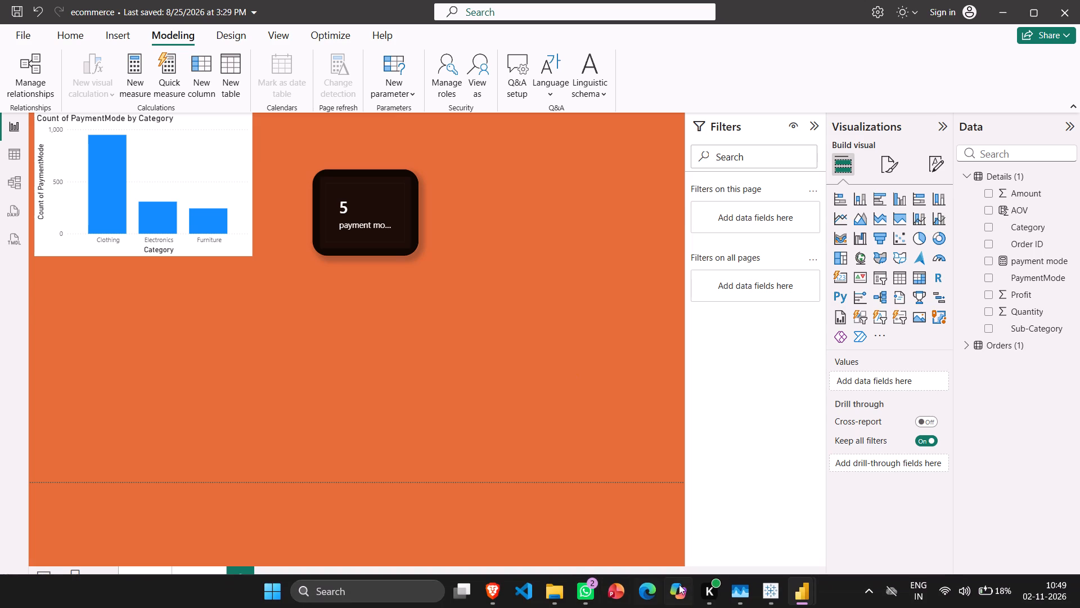
Switch to Tableau to view the attrition dashboard in Book1.
click(772, 591)
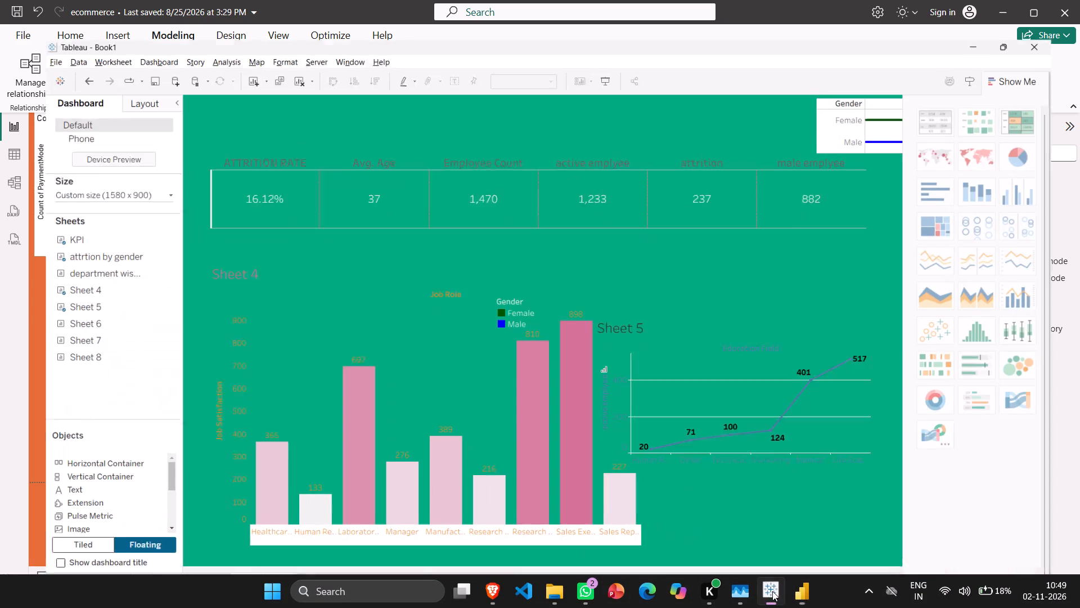